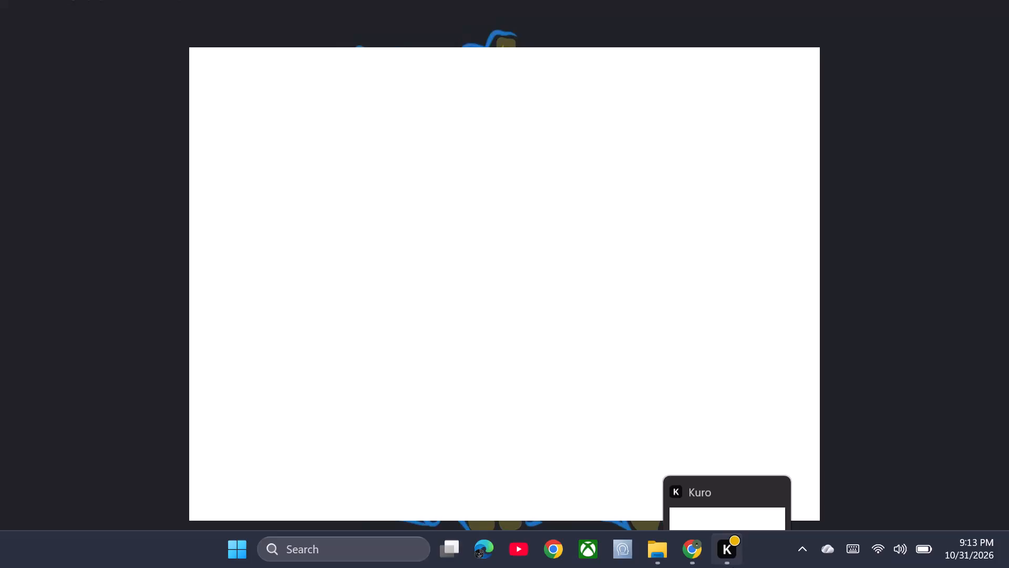
# Switch to Chrome and close the YouTube video tab "What is Wrong With This House?".
pyautogui.click(693, 556)
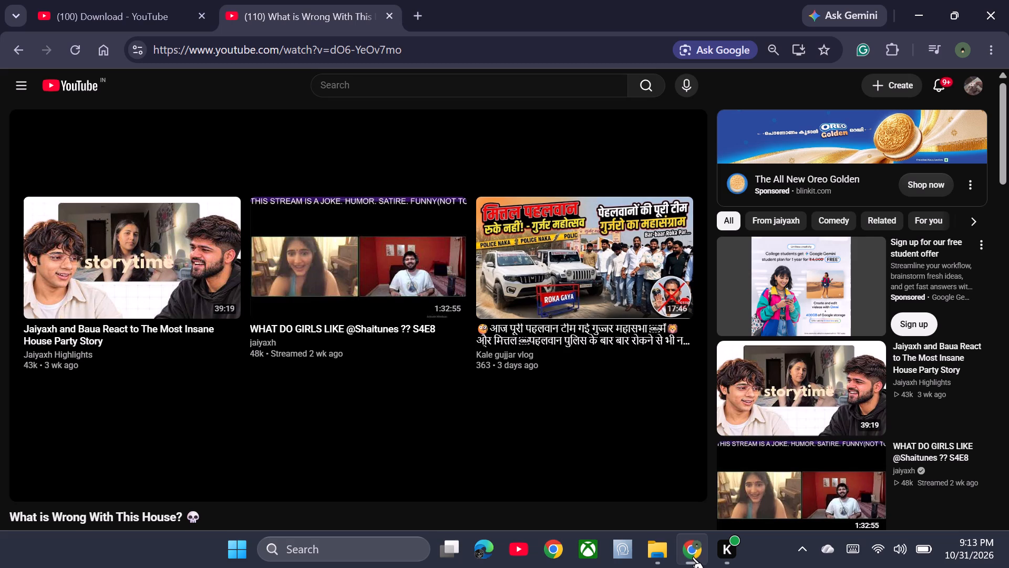
pyautogui.click(393, 14)
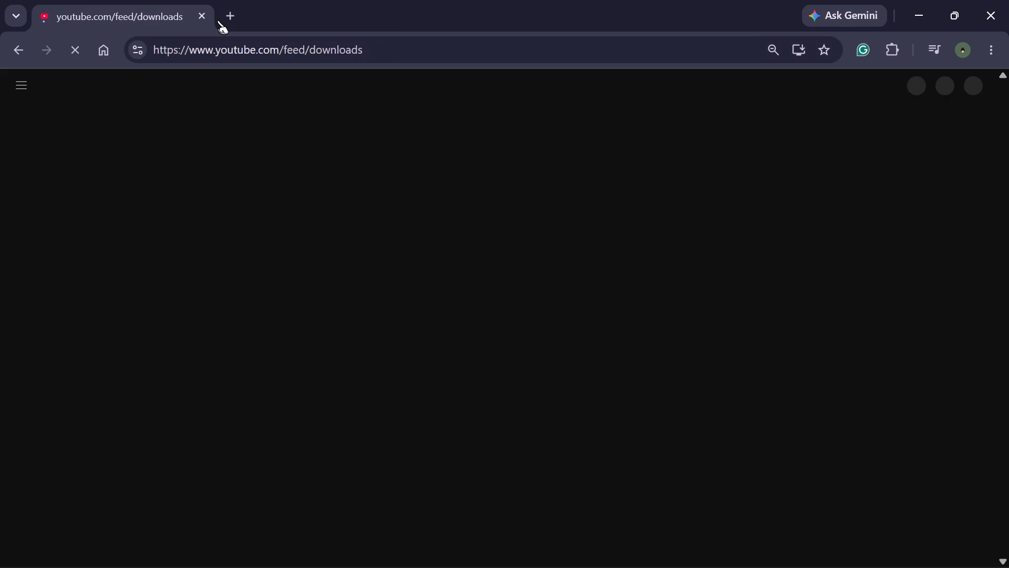
# Search Google for "canva" in a new browser tab.
pyautogui.click(235, 11)
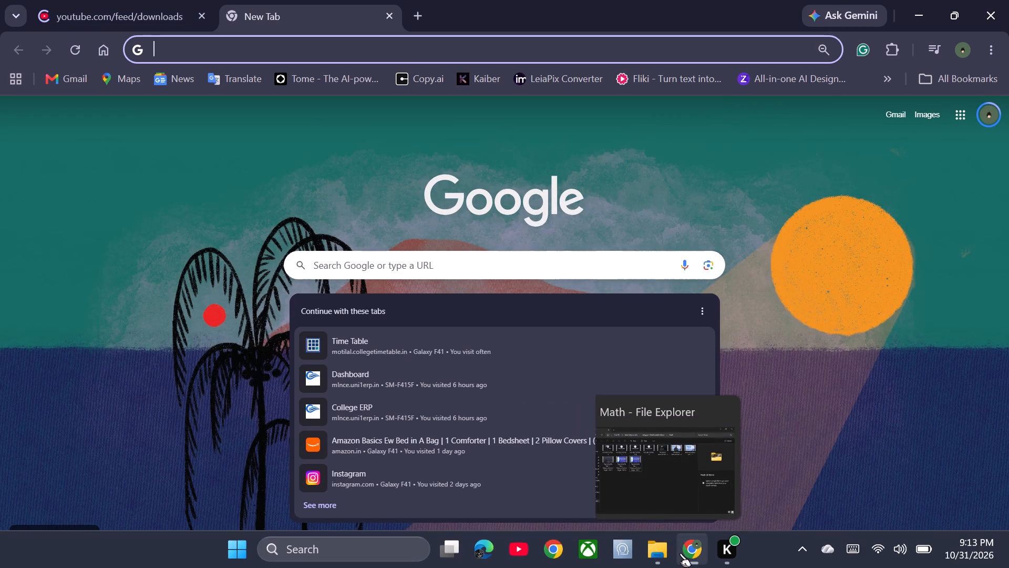
pyautogui.moveTo(241, 49); pyautogui.dragTo(246, 47)
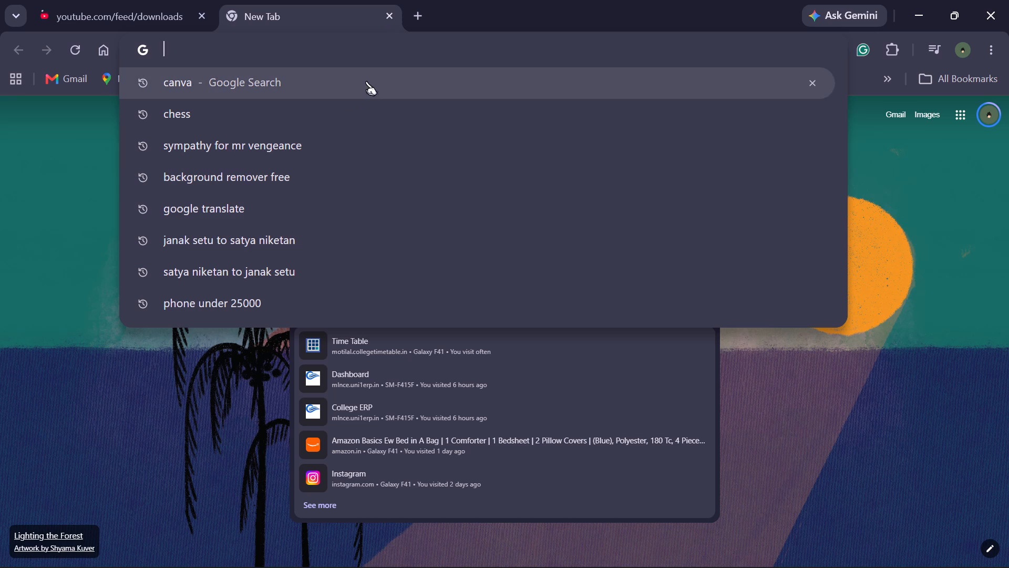
pyautogui.click(357, 96)
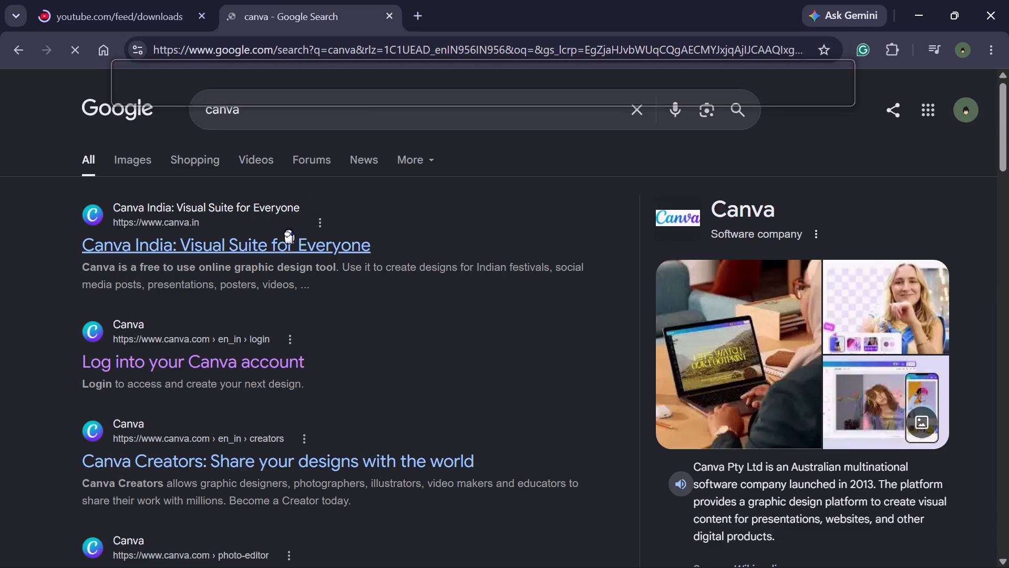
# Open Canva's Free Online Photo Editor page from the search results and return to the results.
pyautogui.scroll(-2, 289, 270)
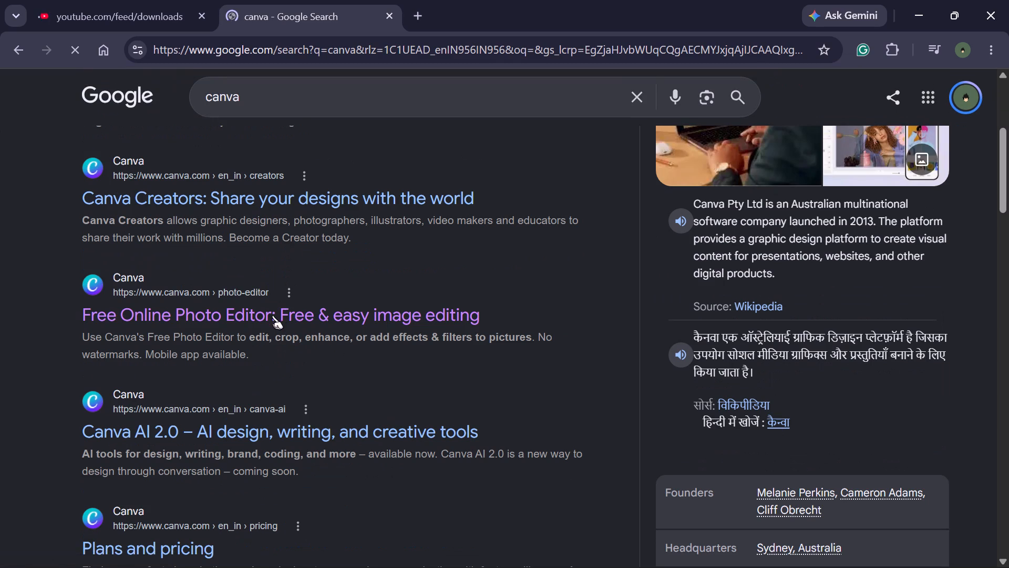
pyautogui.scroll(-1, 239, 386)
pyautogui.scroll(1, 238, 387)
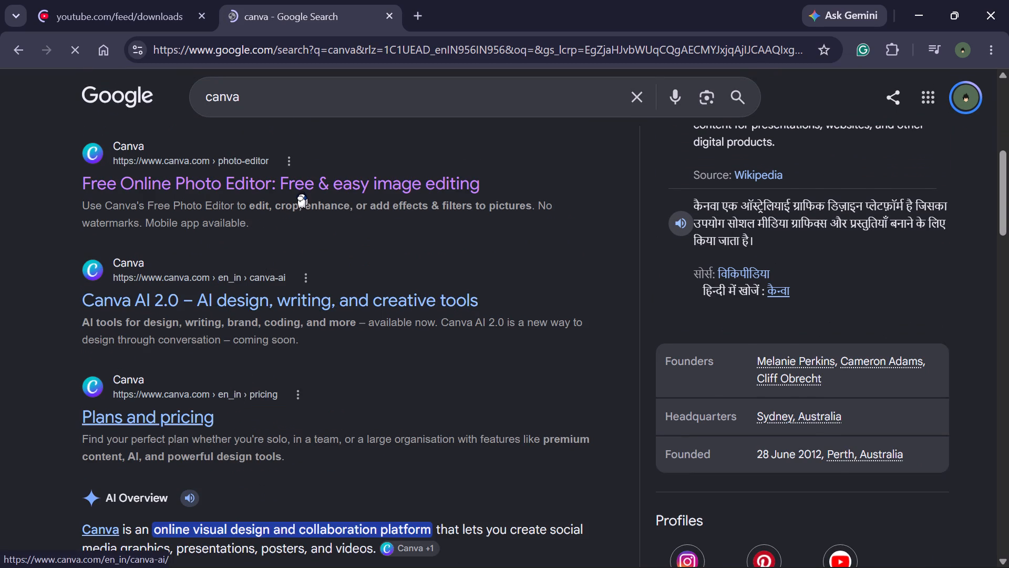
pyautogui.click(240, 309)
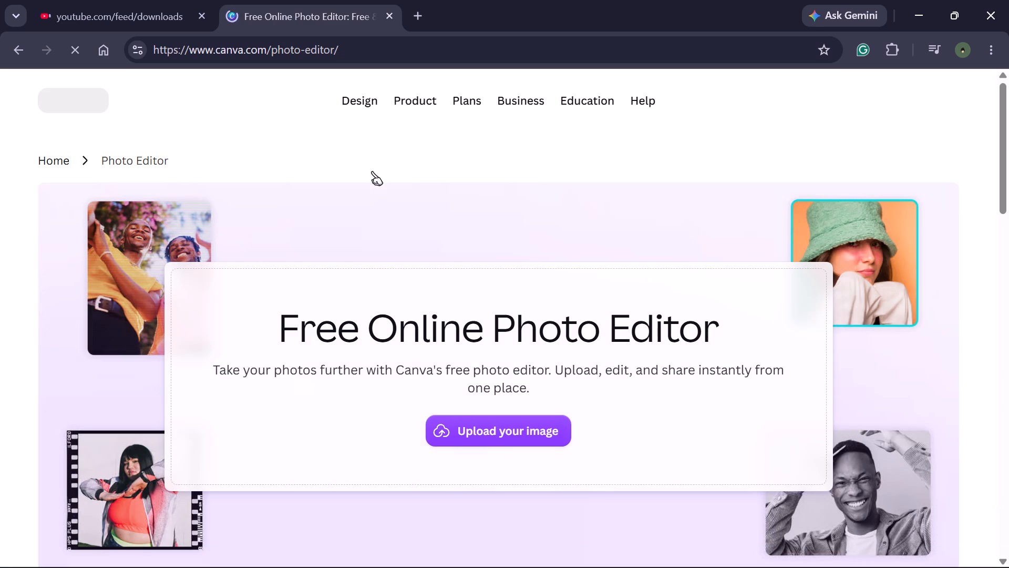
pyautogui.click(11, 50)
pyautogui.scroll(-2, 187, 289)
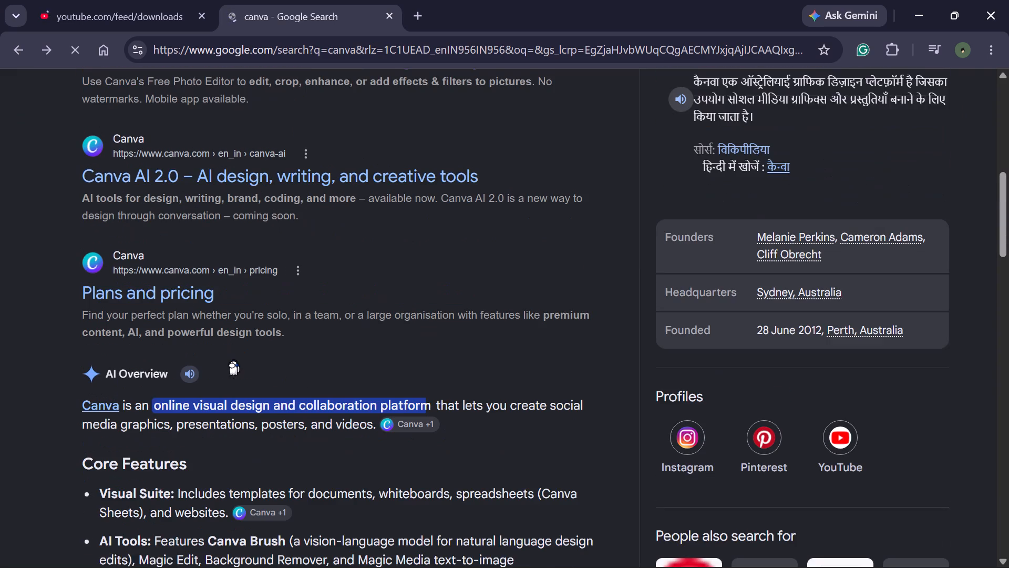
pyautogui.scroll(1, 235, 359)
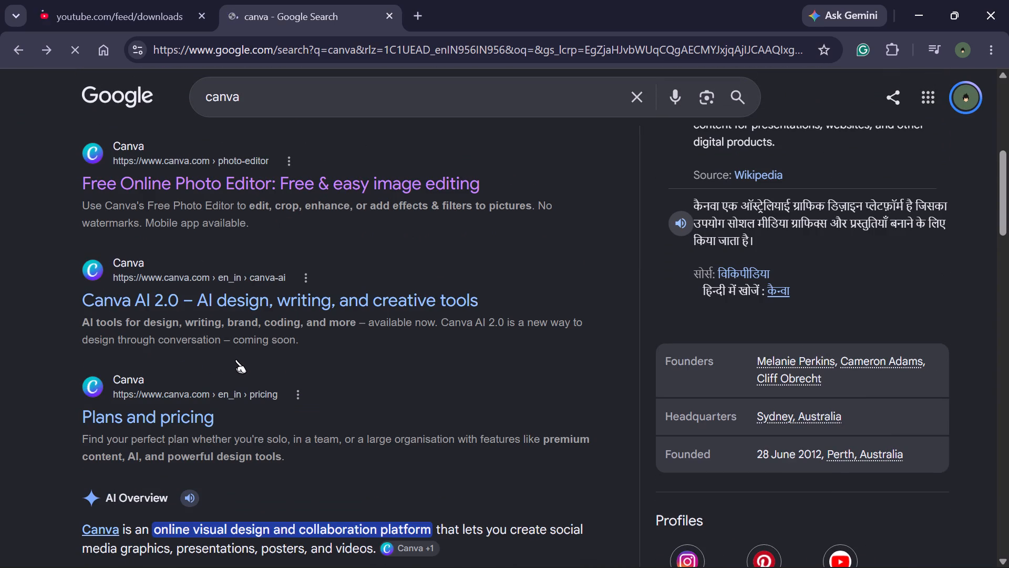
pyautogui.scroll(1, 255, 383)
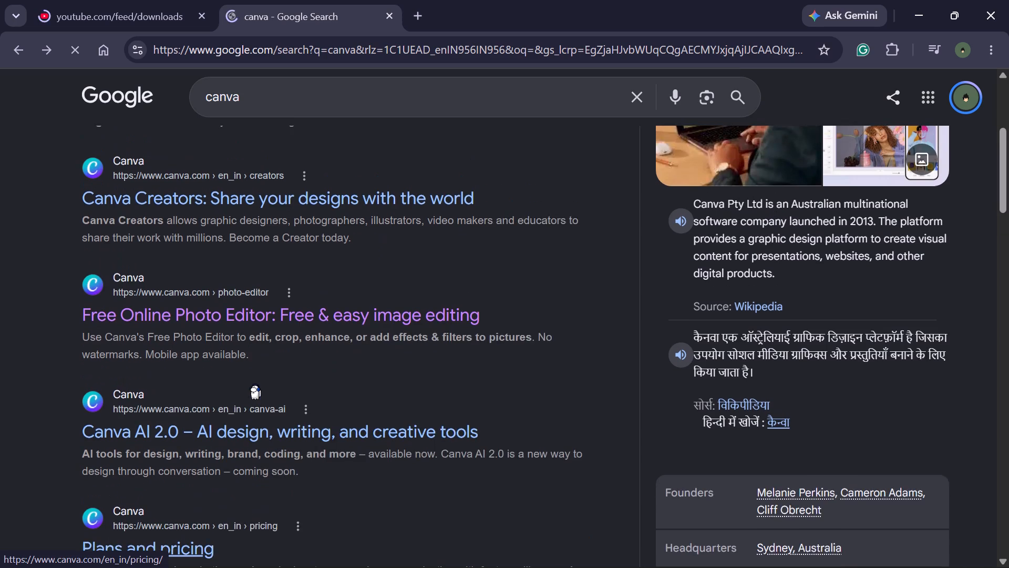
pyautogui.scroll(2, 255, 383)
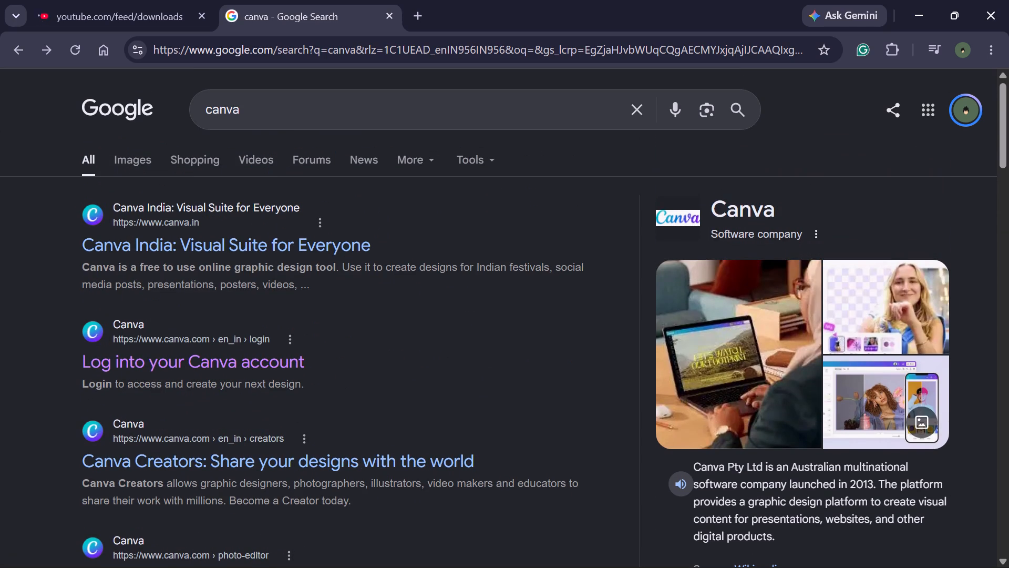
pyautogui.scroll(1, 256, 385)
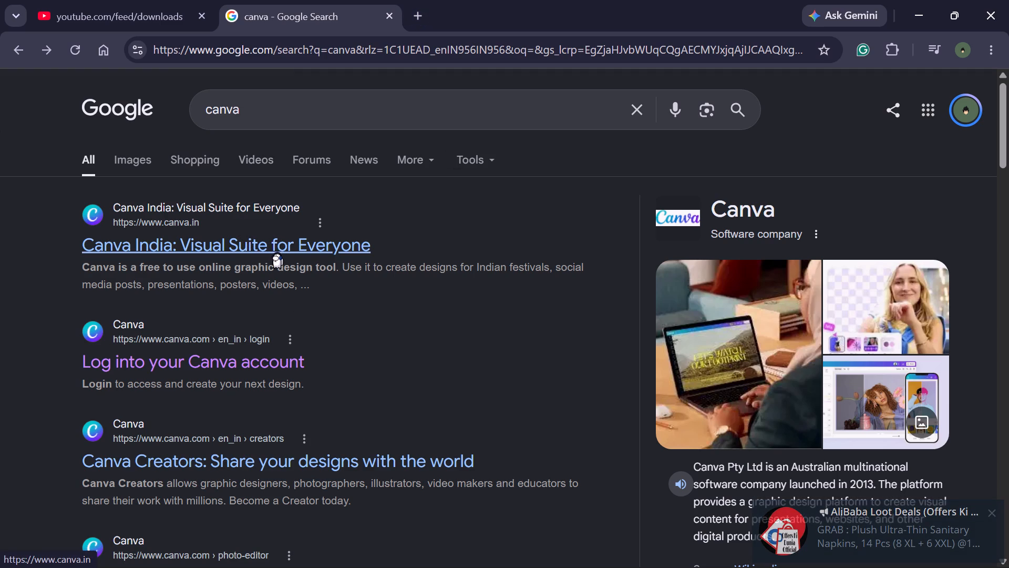
# Search for "canva poster" and open Canva's Free Online Poster Maker page from the results.
pyautogui.click(308, 124)
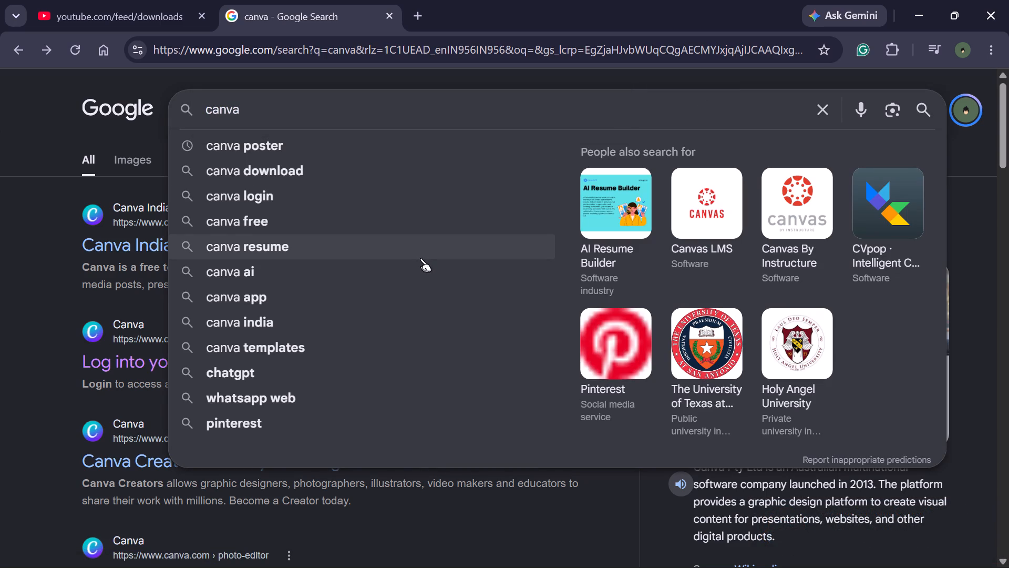
pyautogui.click(416, 144)
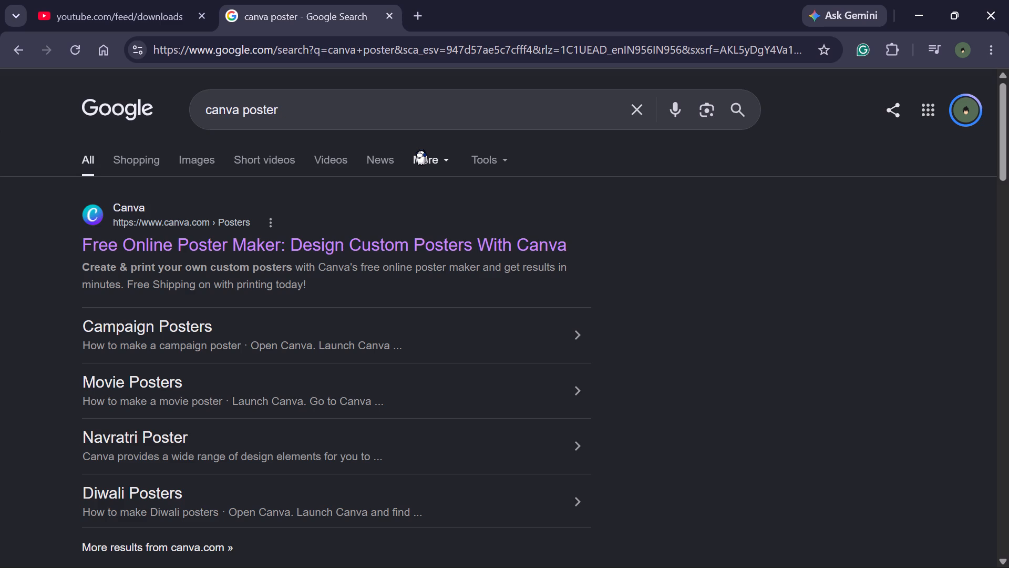
pyautogui.click(297, 252)
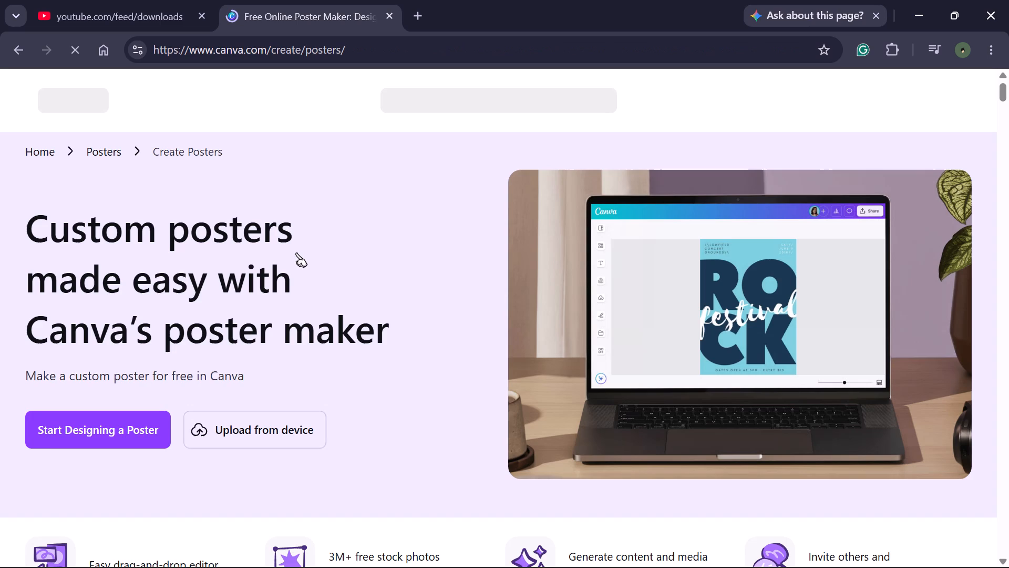
# Start designing a new blank poster from Canva's poster maker page.
pyautogui.scroll(-4, 290, 334)
pyautogui.scroll(2, 114, 297)
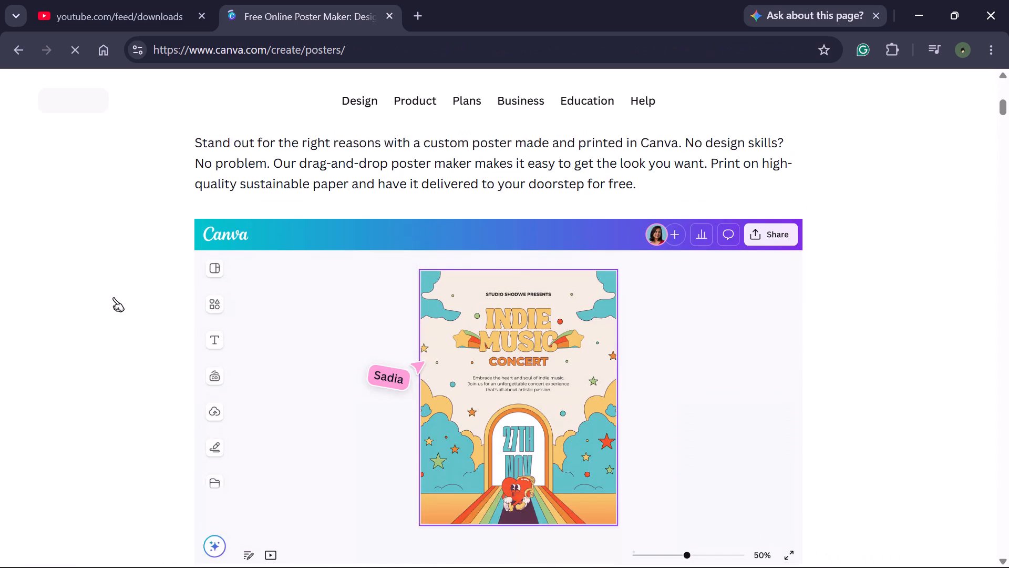
pyautogui.click(78, 195)
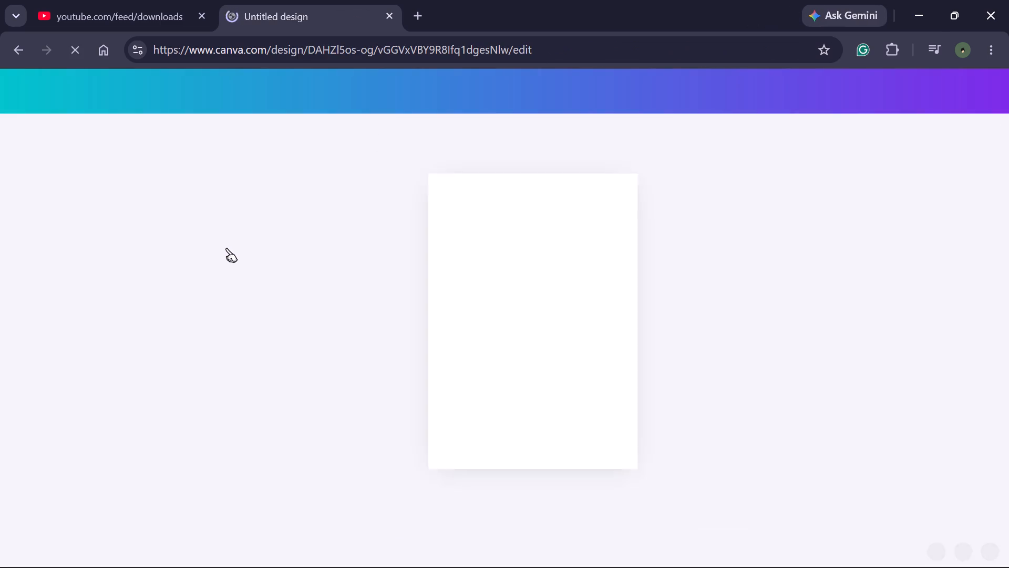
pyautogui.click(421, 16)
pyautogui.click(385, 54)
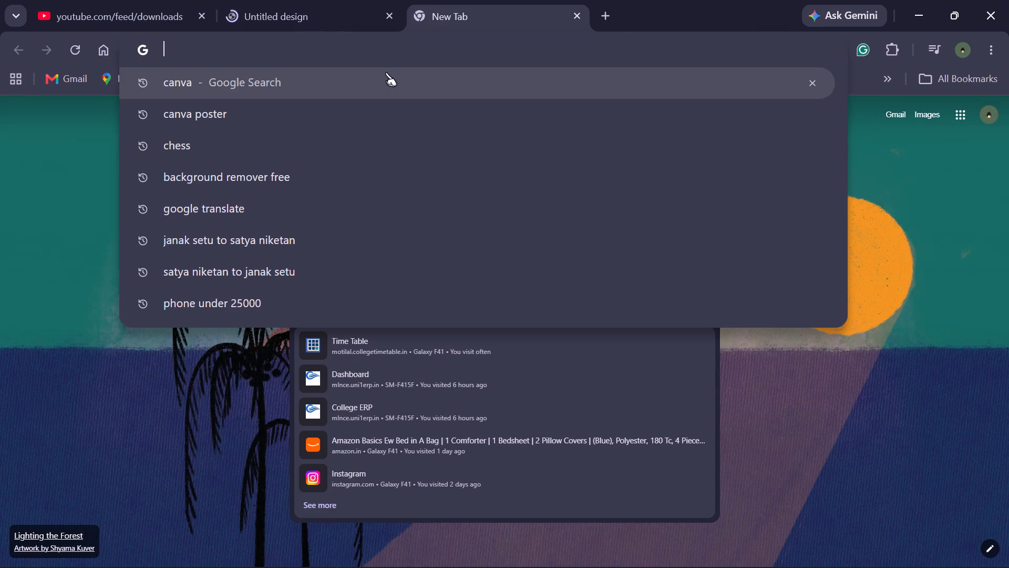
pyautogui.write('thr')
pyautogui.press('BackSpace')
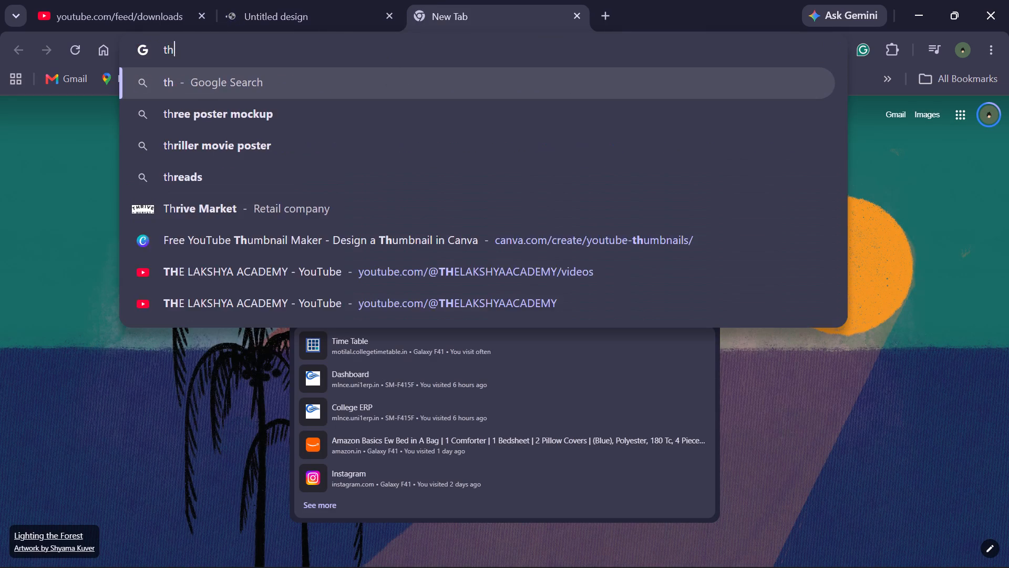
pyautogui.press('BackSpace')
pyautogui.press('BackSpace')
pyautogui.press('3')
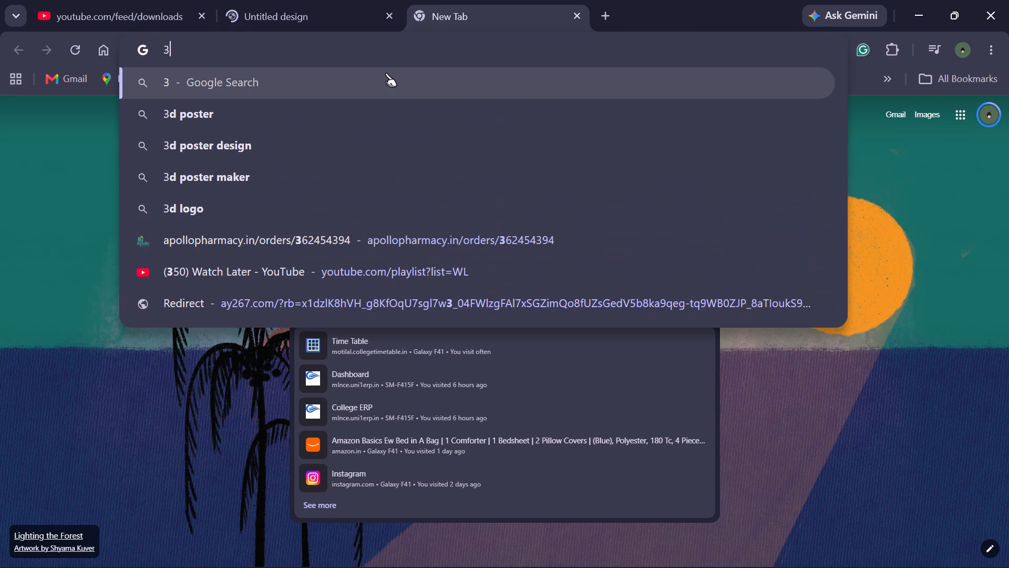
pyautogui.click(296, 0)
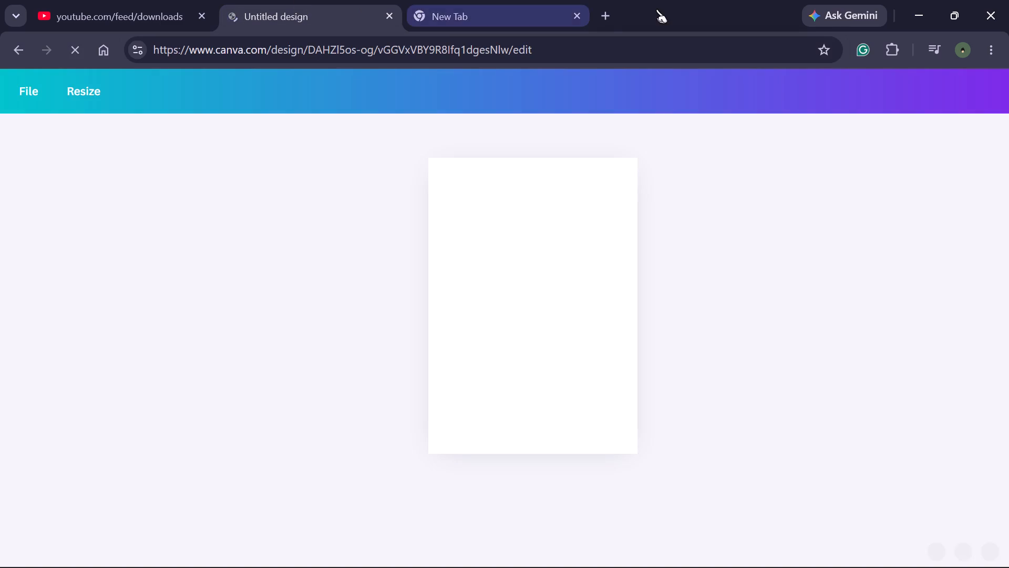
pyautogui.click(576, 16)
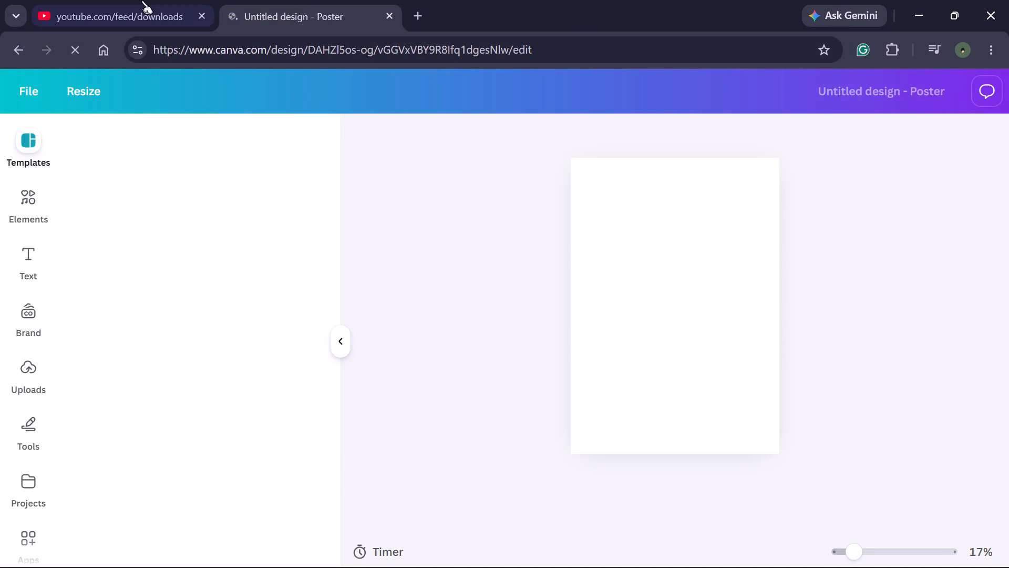
pyautogui.click(418, 16)
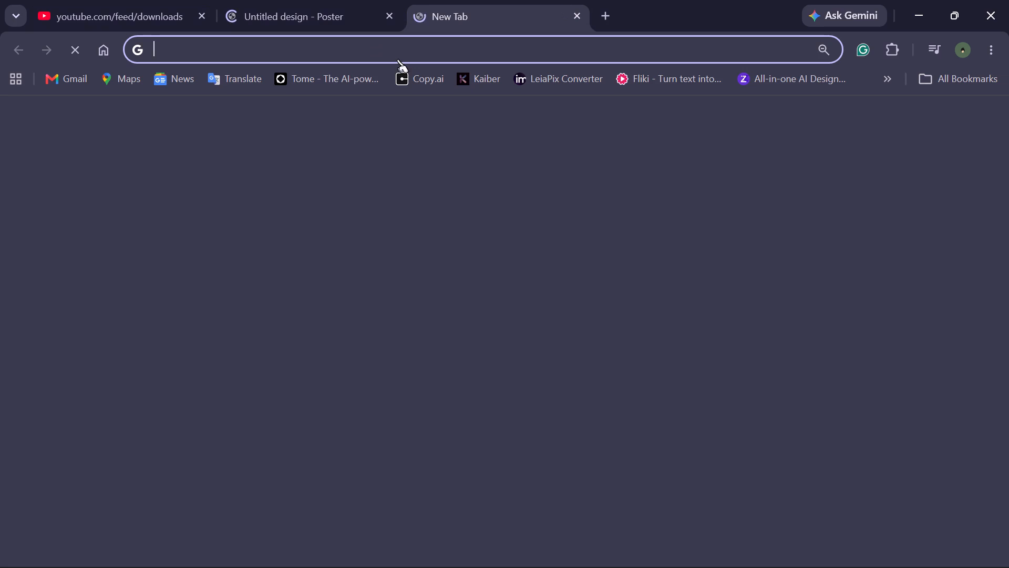
pyautogui.click(401, 57)
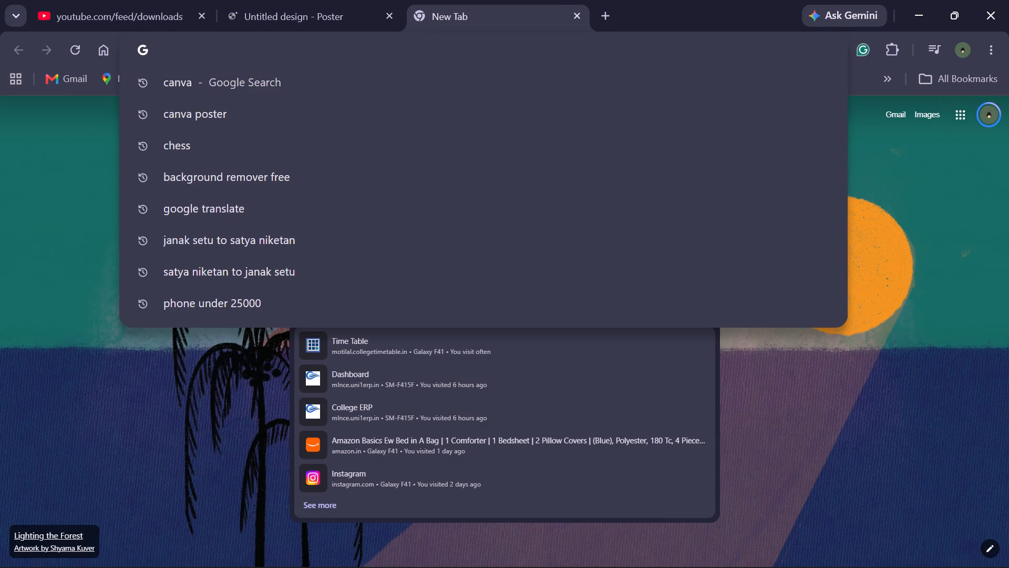
pyautogui.press('3')
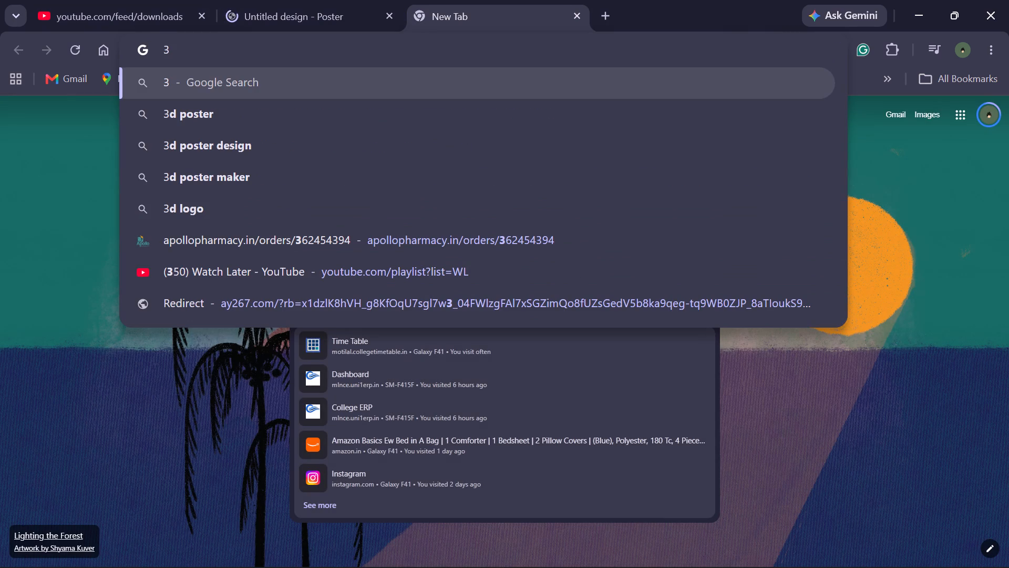
pyautogui.press('space')
pyautogui.write('in')
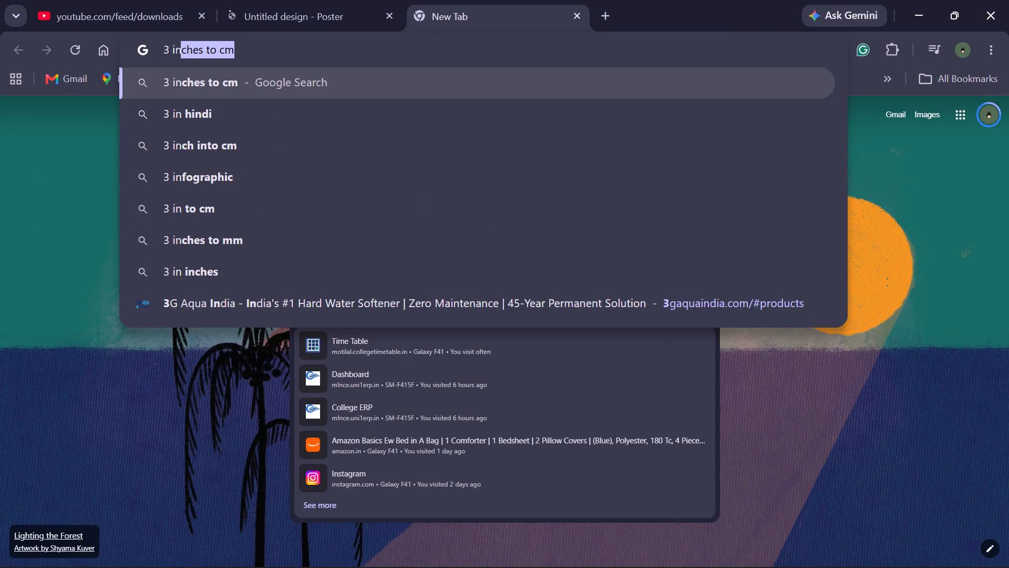
pyautogui.press('space')
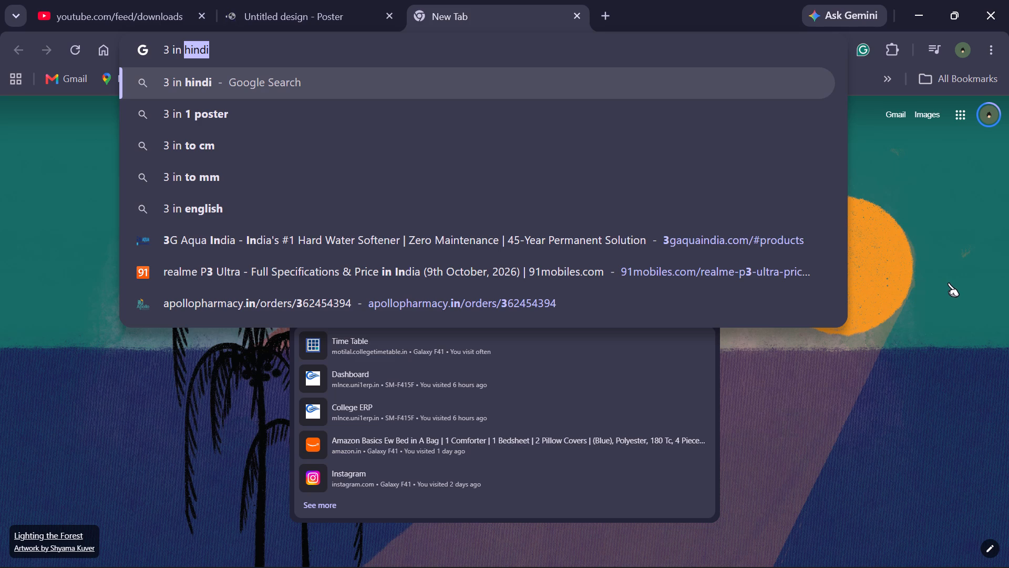
pyautogui.press('1')
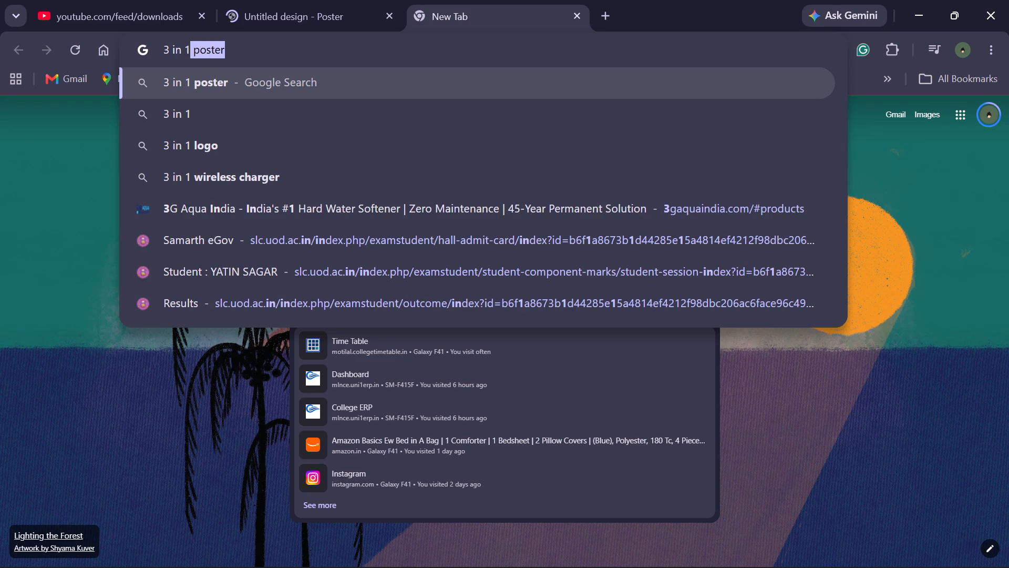
pyautogui.press('space')
pyautogui.press('space')
pyautogui.press('BackSpace')
pyautogui.write('water')
pyautogui.press('space')
pyautogui.press('space')
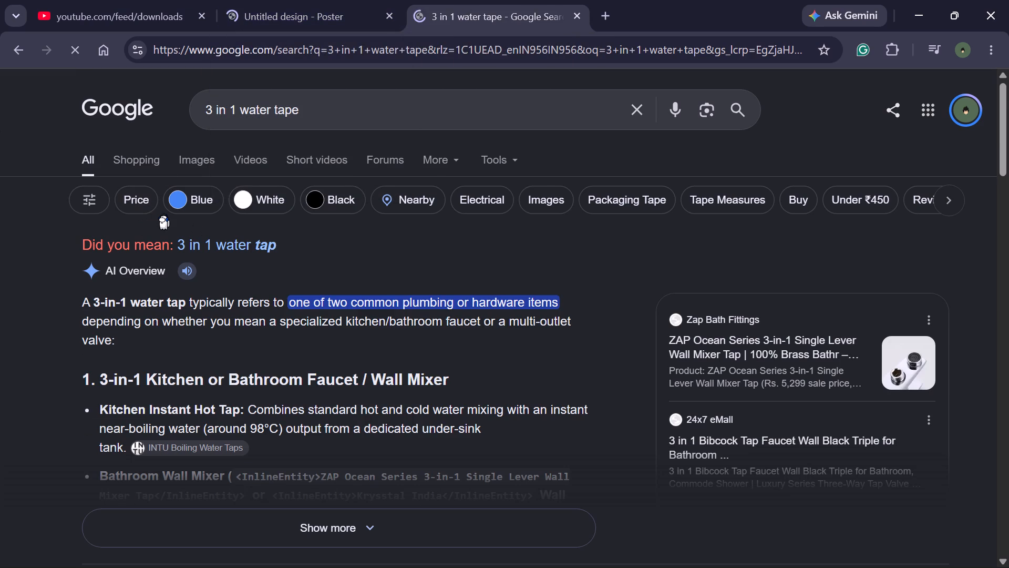
pyautogui.scroll(-3, 249, 268)
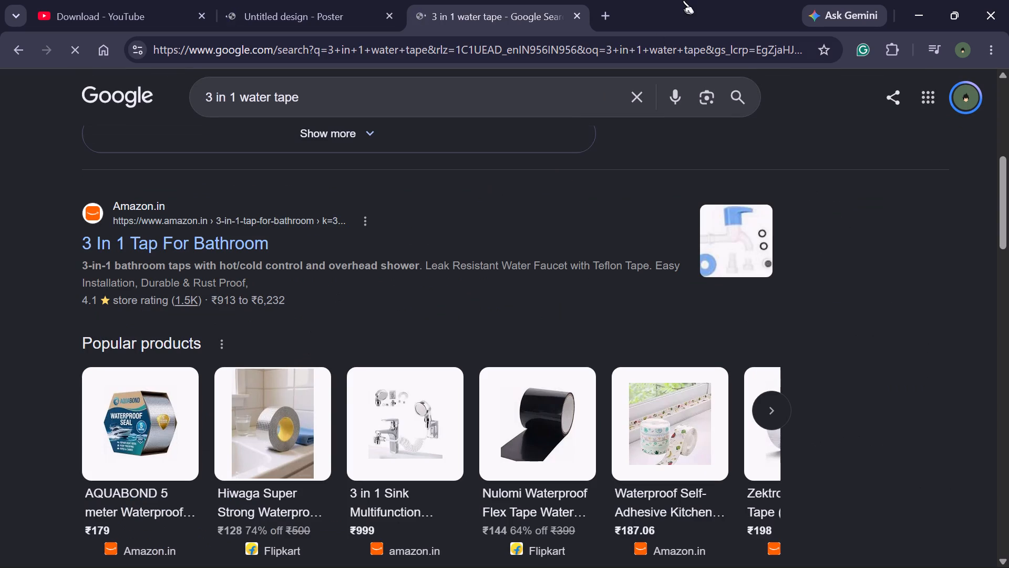
pyautogui.click(579, 17)
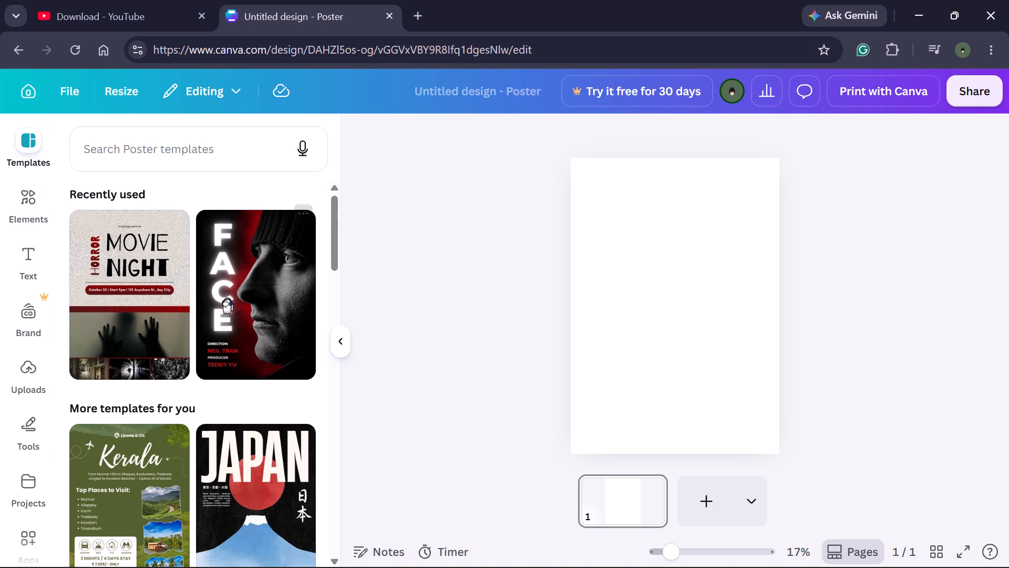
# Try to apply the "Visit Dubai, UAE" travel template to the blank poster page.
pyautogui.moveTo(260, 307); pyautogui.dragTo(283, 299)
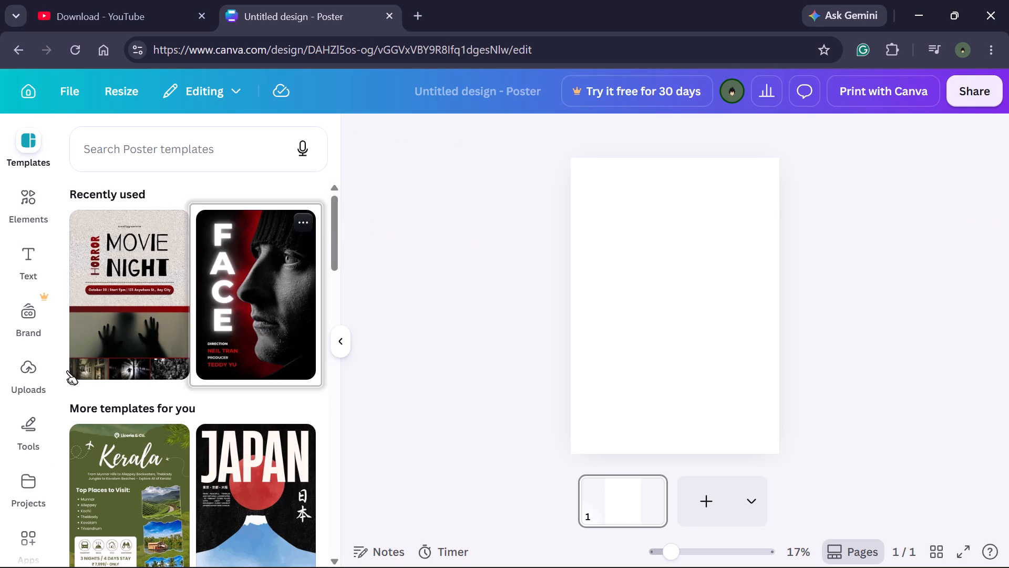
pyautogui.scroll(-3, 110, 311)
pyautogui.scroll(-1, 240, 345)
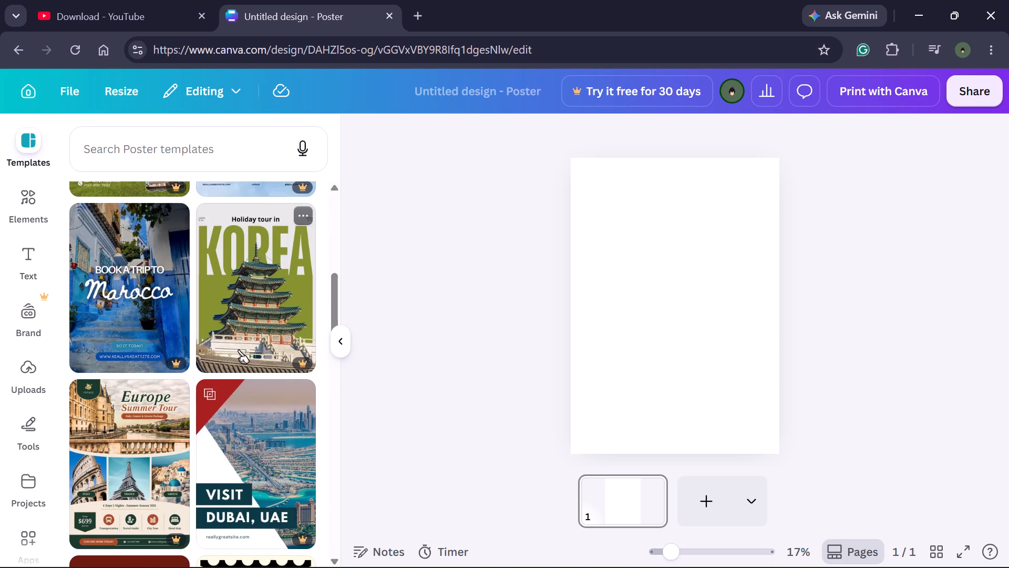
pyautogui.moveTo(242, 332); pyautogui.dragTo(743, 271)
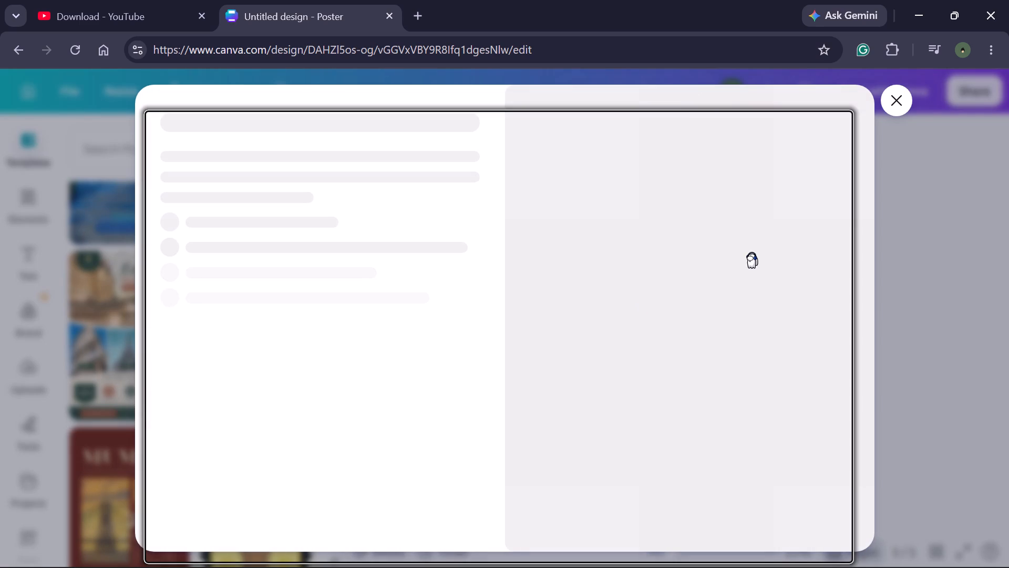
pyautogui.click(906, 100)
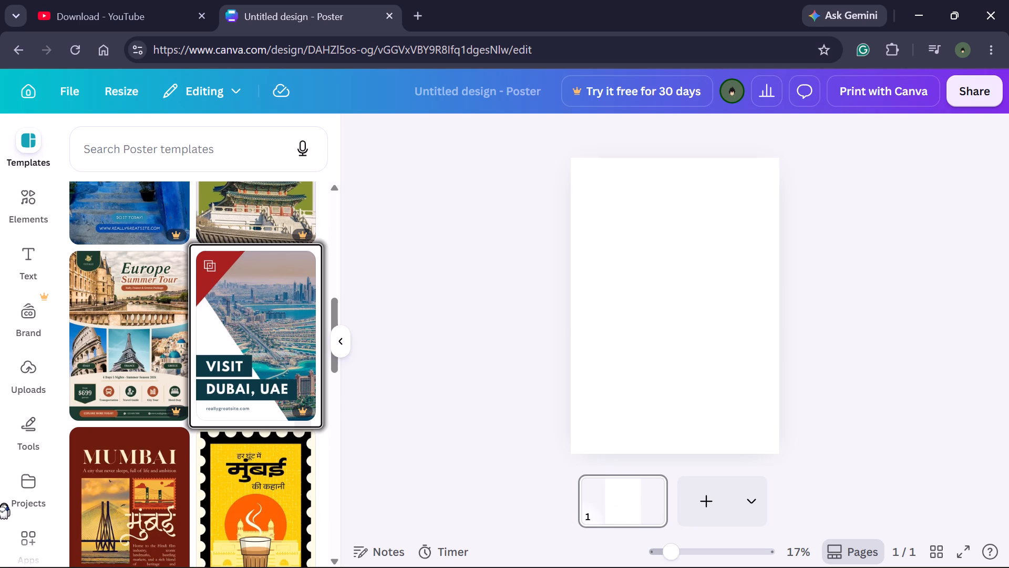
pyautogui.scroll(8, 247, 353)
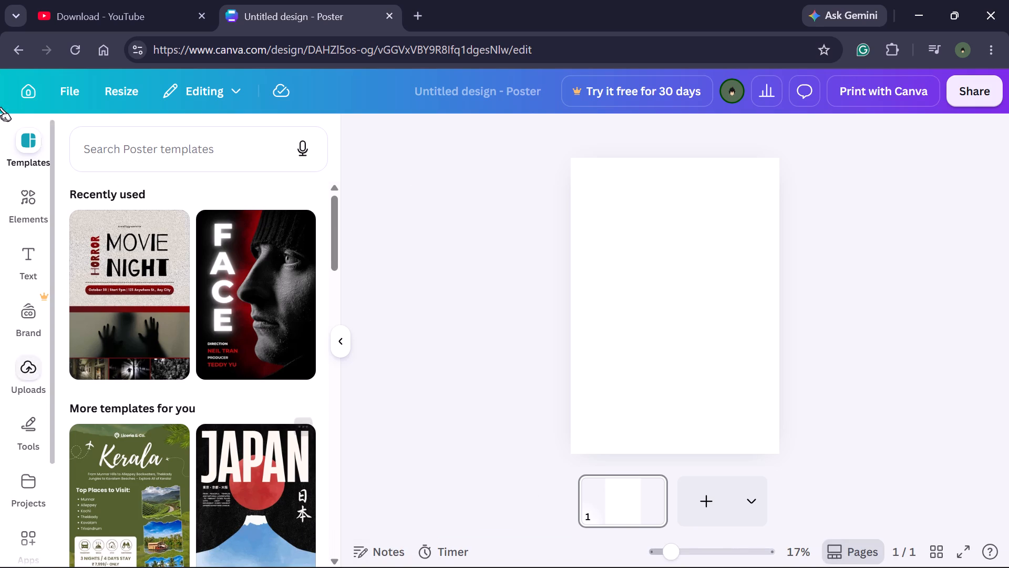
# Find the "a c e" poster among your own designs and apply its red swirl and shadowy hands page to the blank page.
pyautogui.click(34, 492)
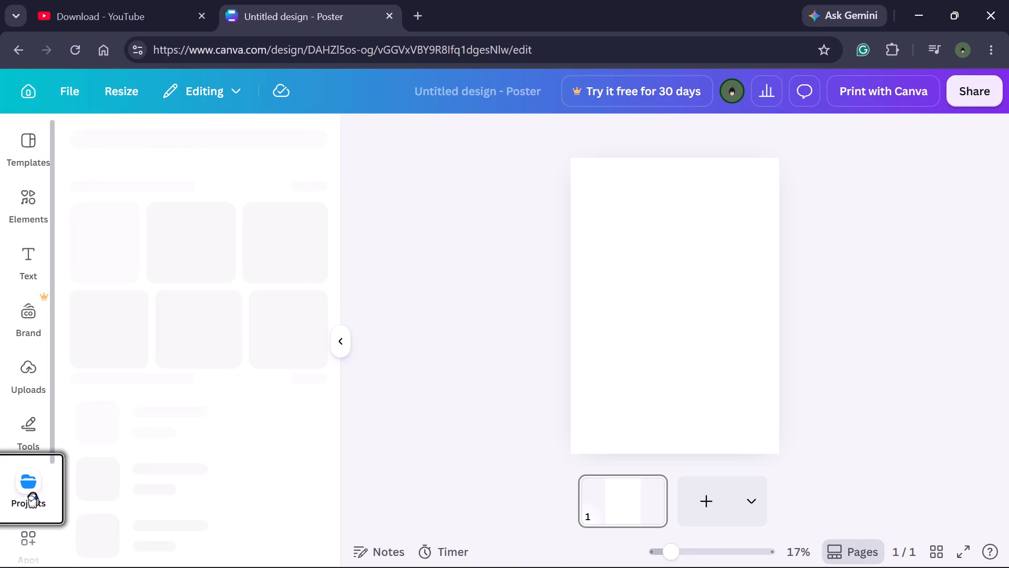
pyautogui.scroll(-1, 289, 329)
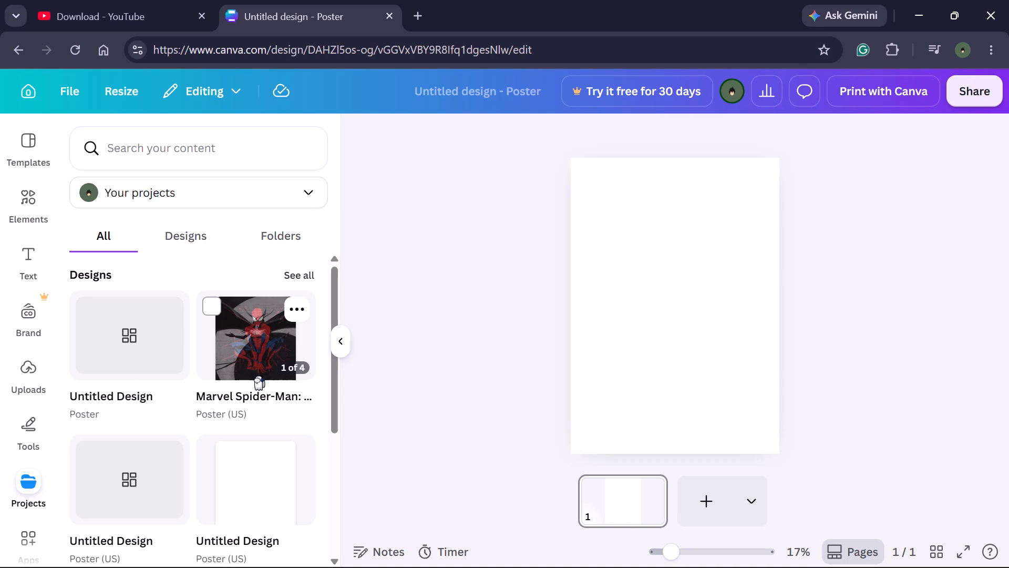
pyautogui.scroll(-1, 253, 352)
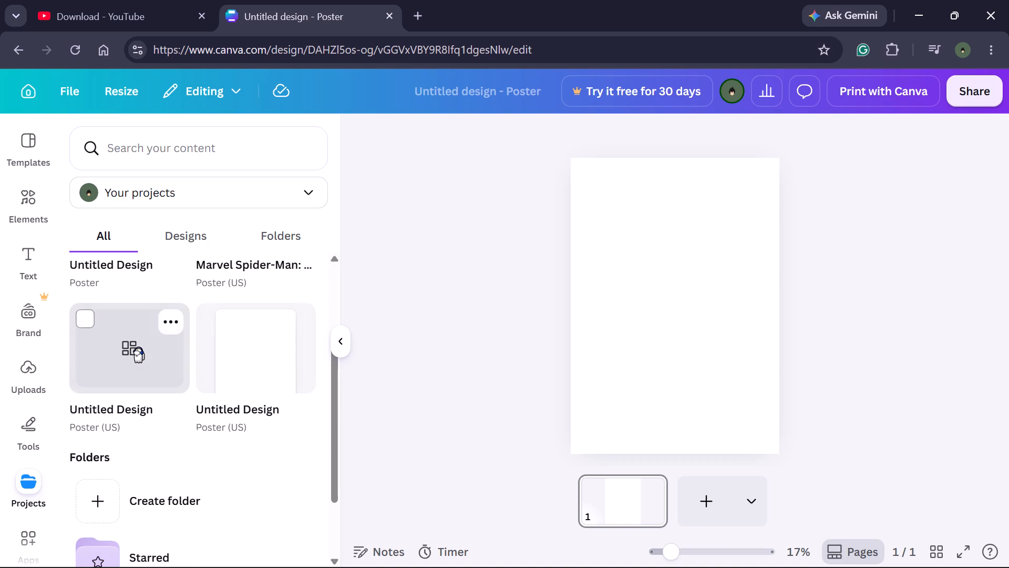
pyautogui.scroll(-2, 138, 346)
pyautogui.scroll(4, 209, 377)
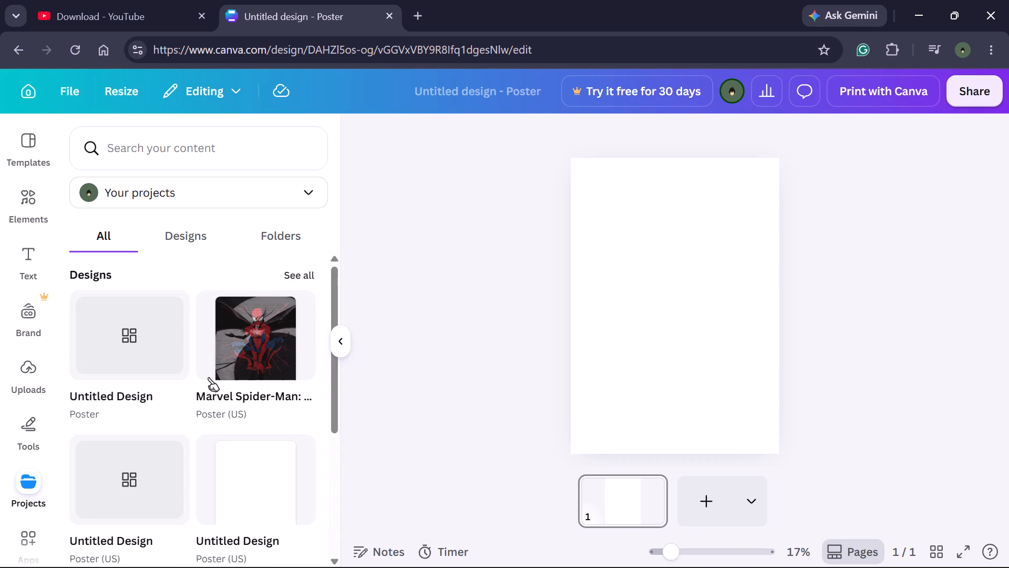
pyautogui.click(205, 231)
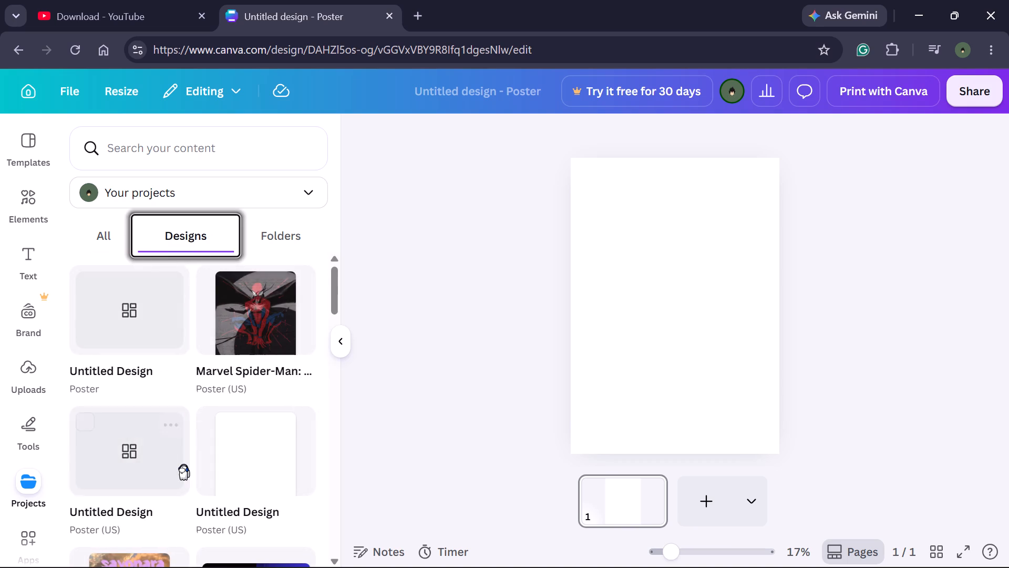
pyautogui.scroll(-3, 184, 467)
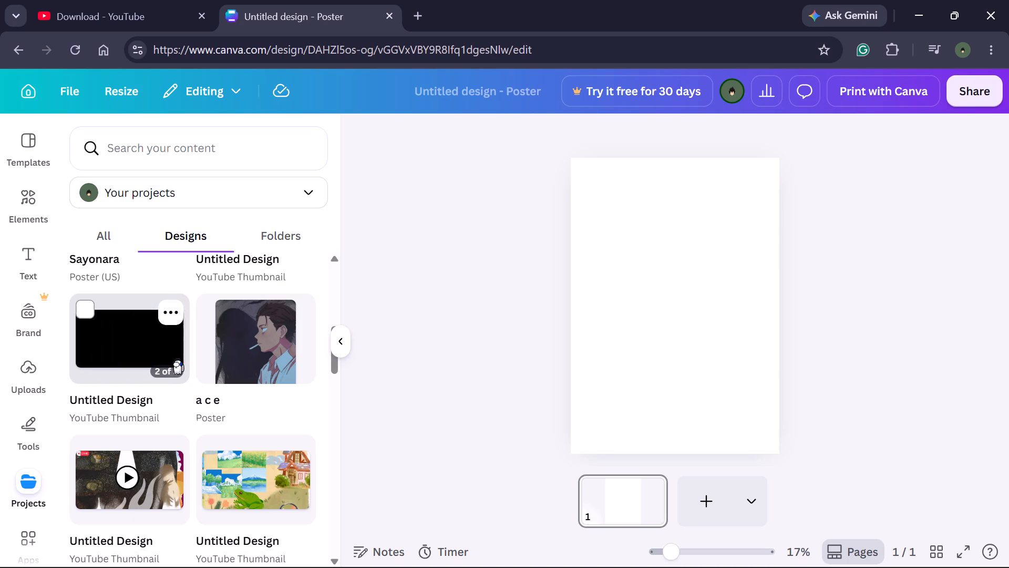
pyautogui.scroll(-1, 178, 358)
pyautogui.scroll(2, 177, 361)
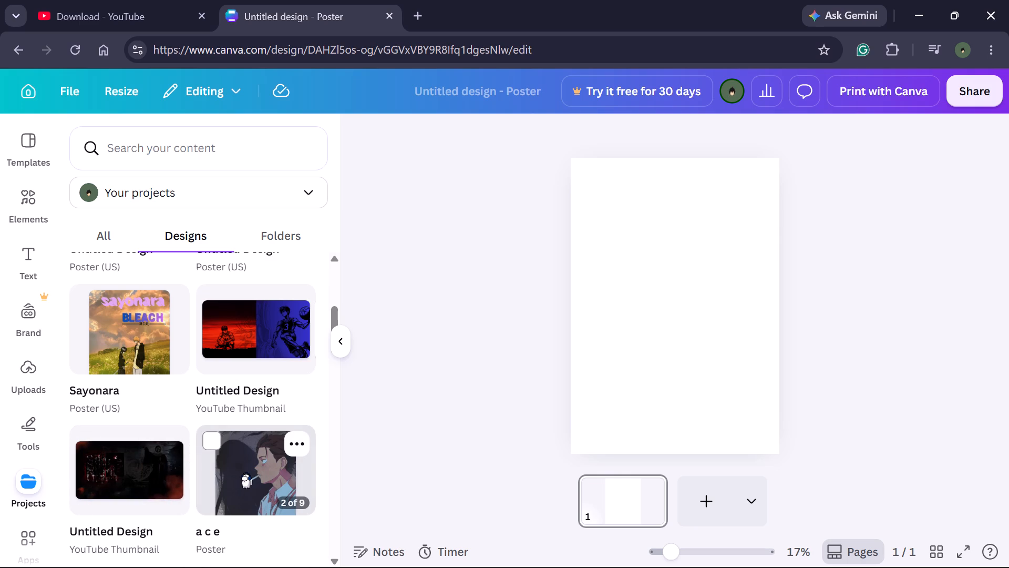
pyautogui.click(285, 500)
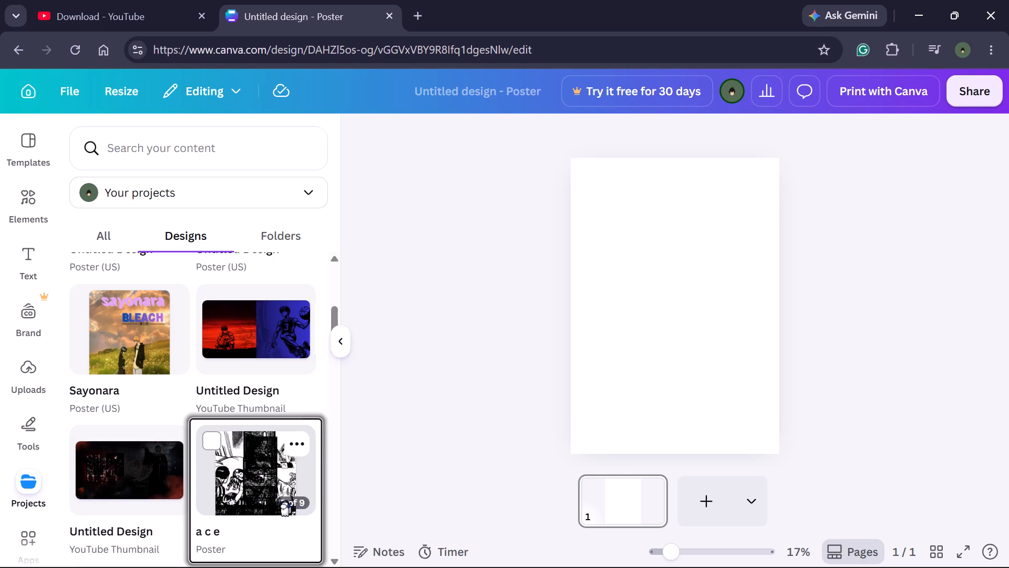
pyautogui.click(162, 261)
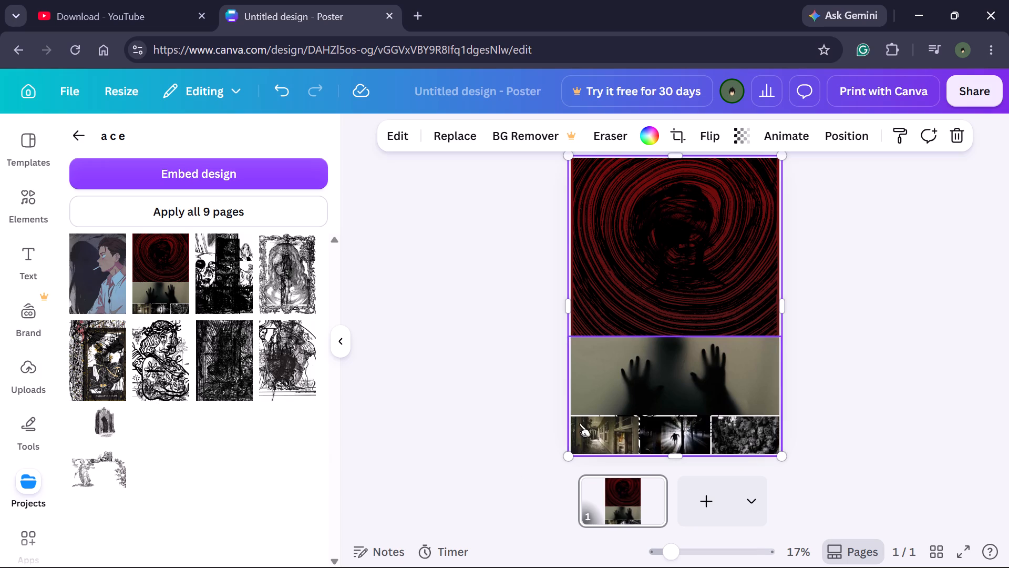
# Add a second blank page to the poster and make it the active page.
pyautogui.click(35, 137)
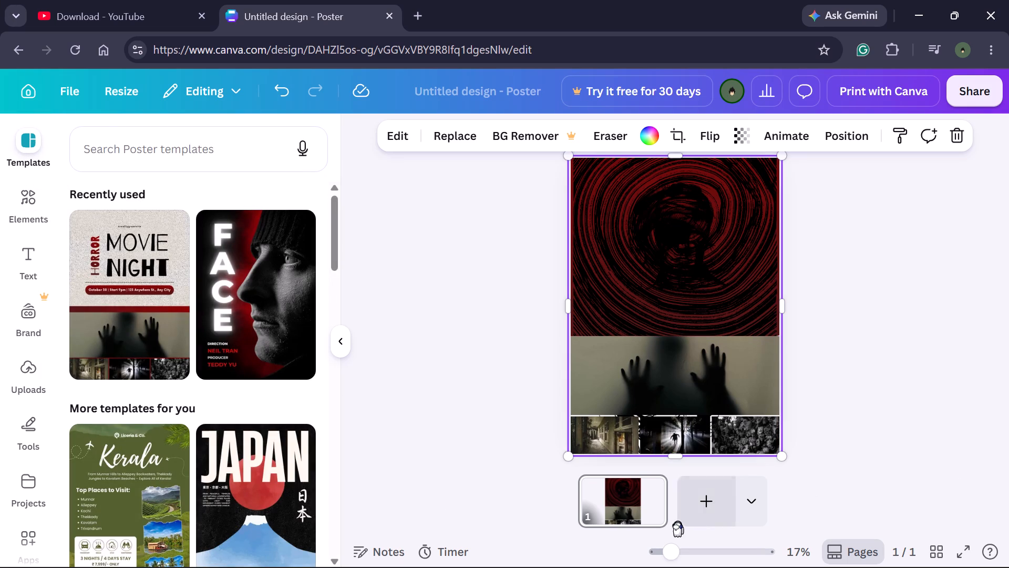
pyautogui.click(702, 499)
pyautogui.click(591, 509)
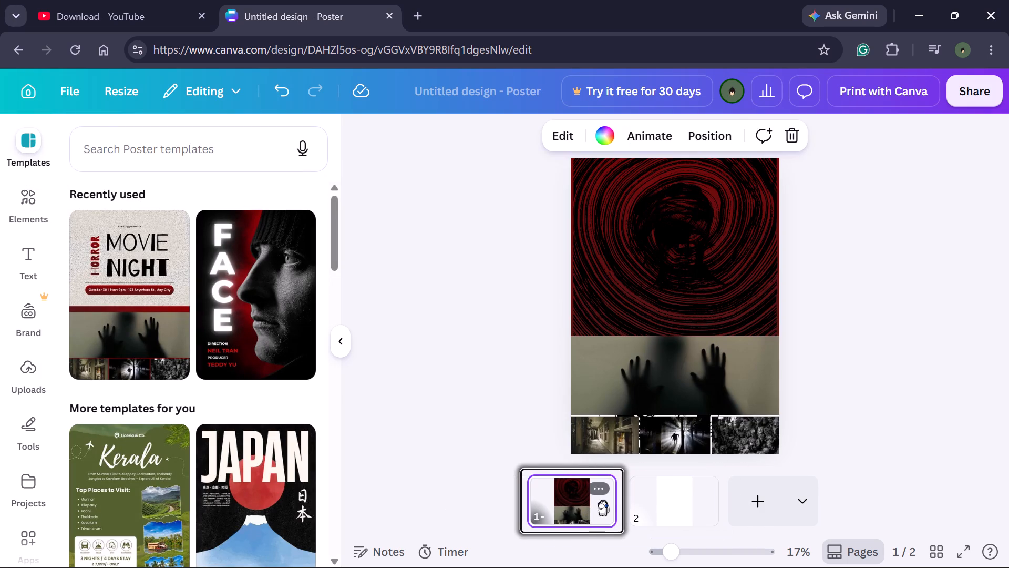
pyautogui.click(606, 490)
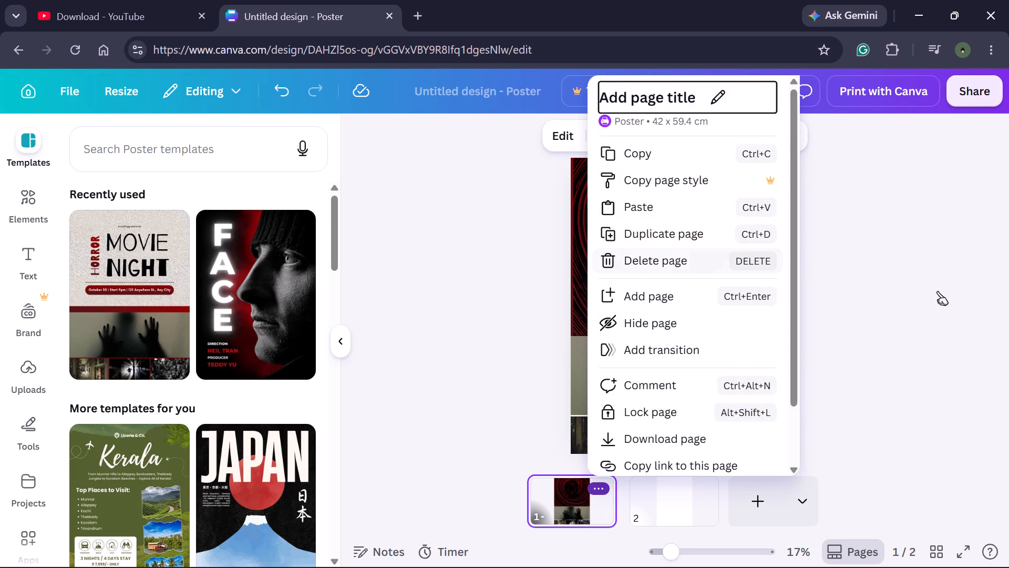
pyautogui.click(1008, 291)
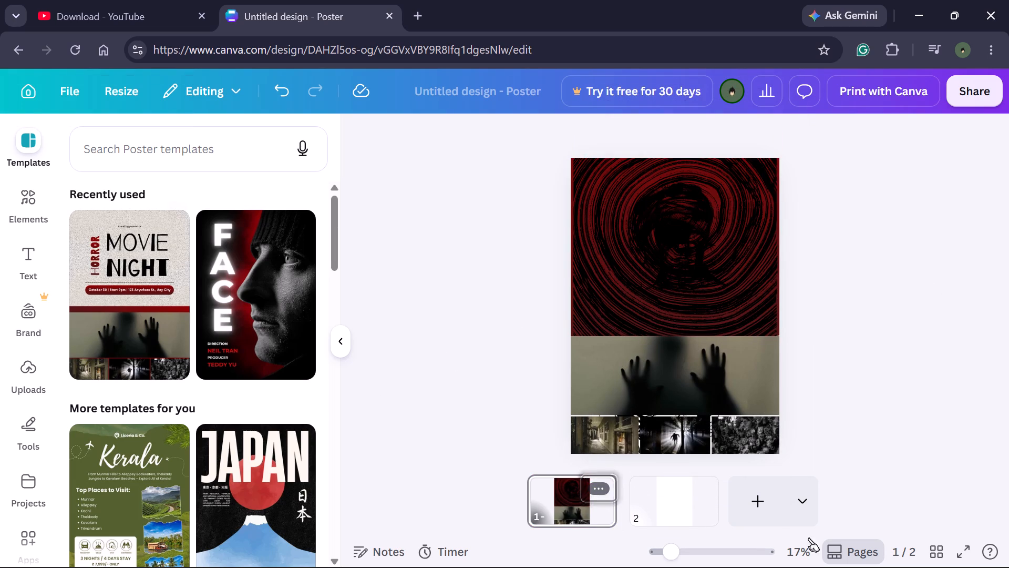
pyautogui.click(640, 513)
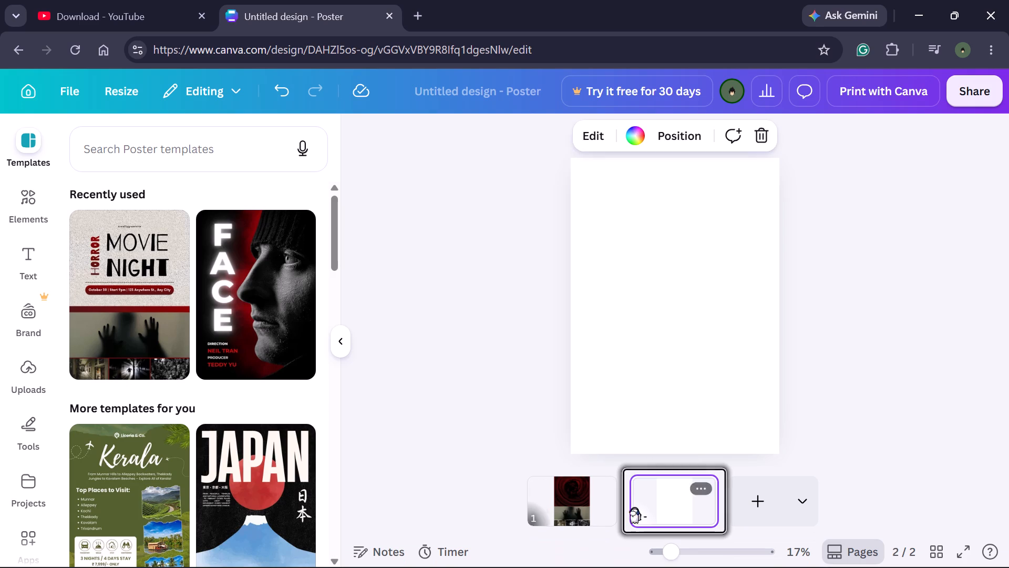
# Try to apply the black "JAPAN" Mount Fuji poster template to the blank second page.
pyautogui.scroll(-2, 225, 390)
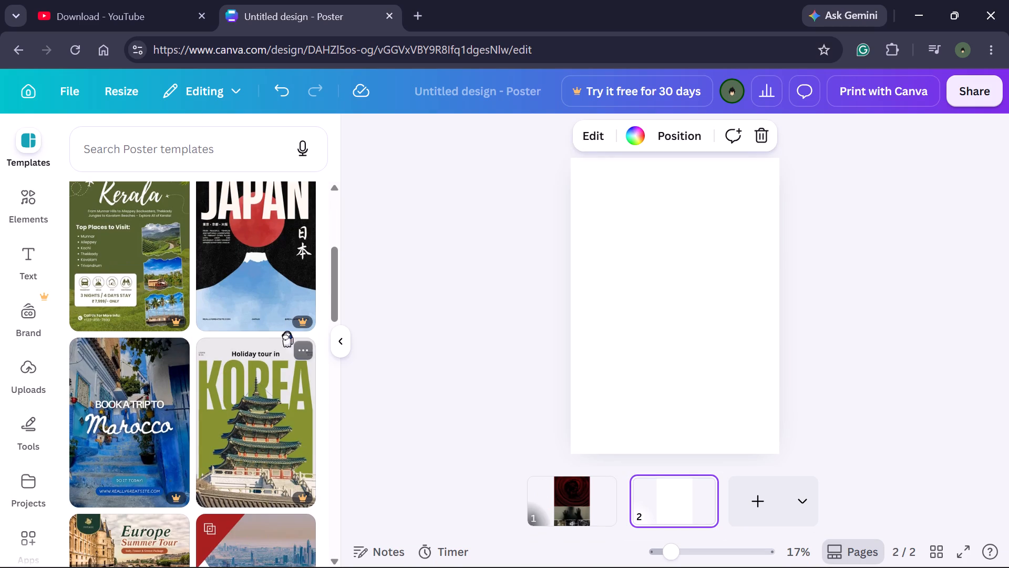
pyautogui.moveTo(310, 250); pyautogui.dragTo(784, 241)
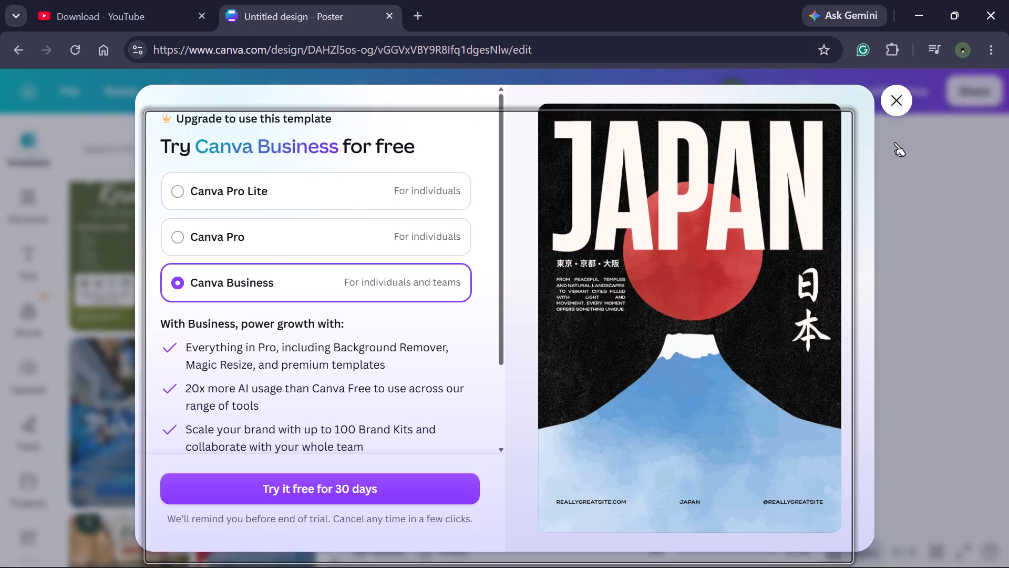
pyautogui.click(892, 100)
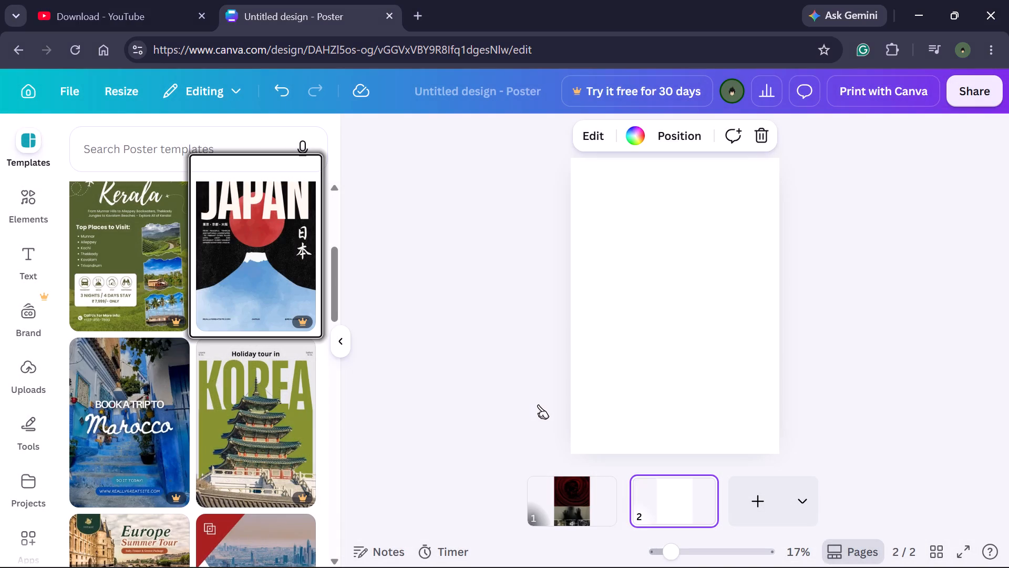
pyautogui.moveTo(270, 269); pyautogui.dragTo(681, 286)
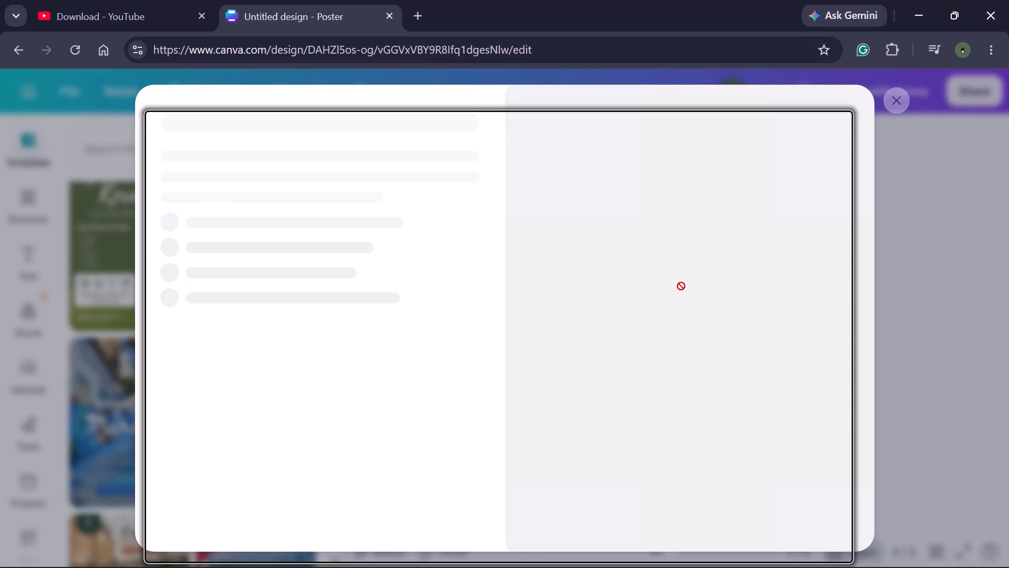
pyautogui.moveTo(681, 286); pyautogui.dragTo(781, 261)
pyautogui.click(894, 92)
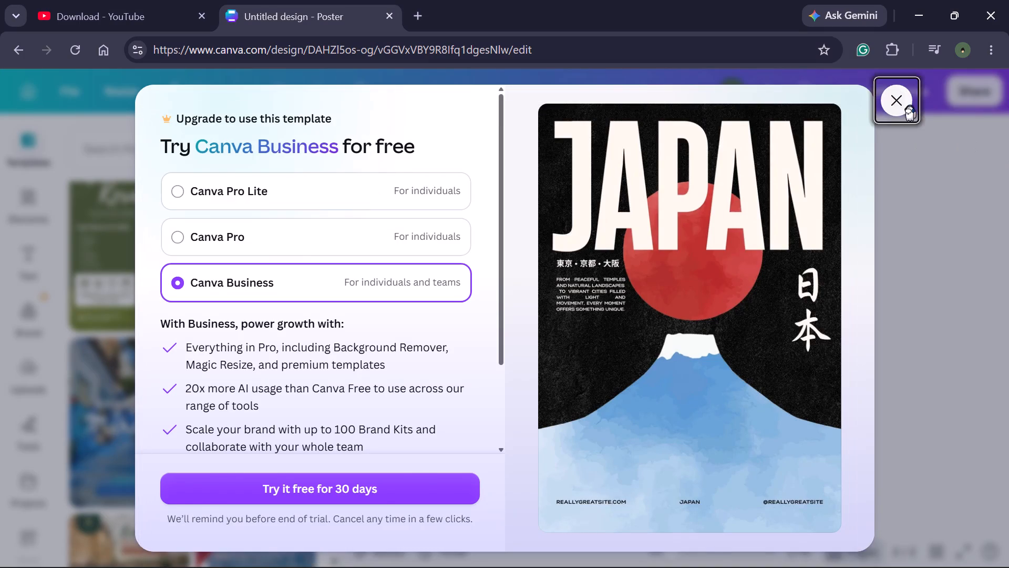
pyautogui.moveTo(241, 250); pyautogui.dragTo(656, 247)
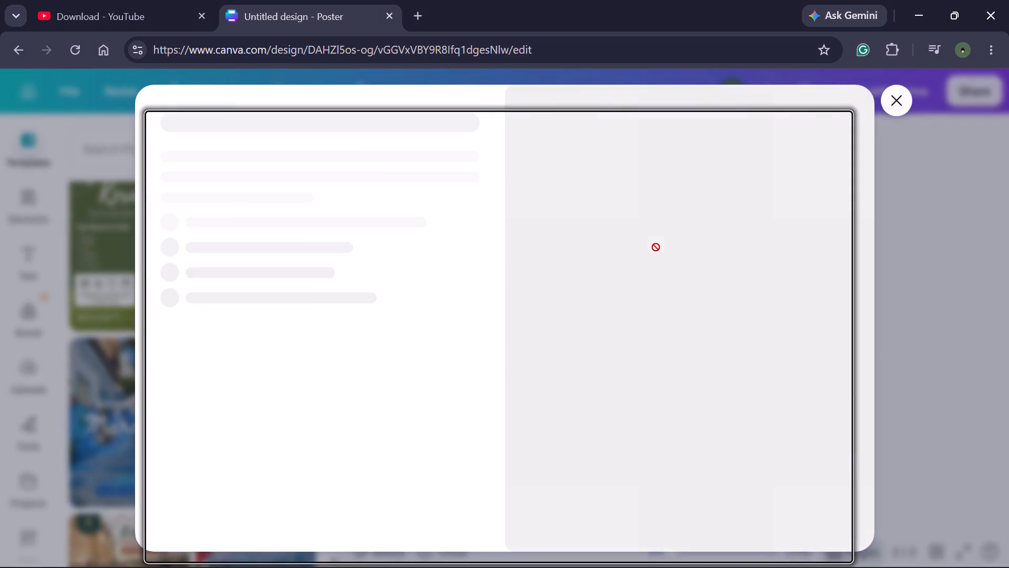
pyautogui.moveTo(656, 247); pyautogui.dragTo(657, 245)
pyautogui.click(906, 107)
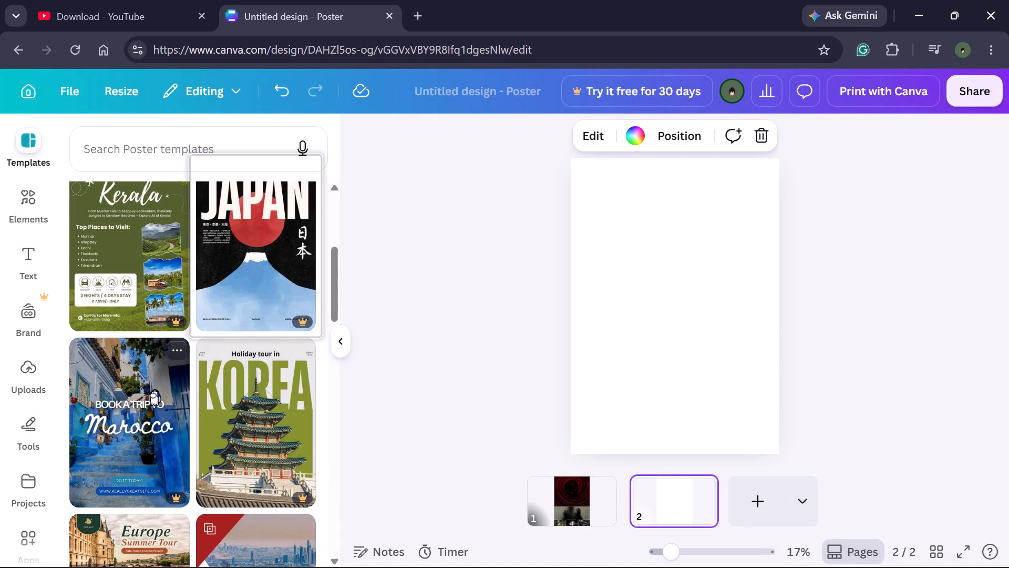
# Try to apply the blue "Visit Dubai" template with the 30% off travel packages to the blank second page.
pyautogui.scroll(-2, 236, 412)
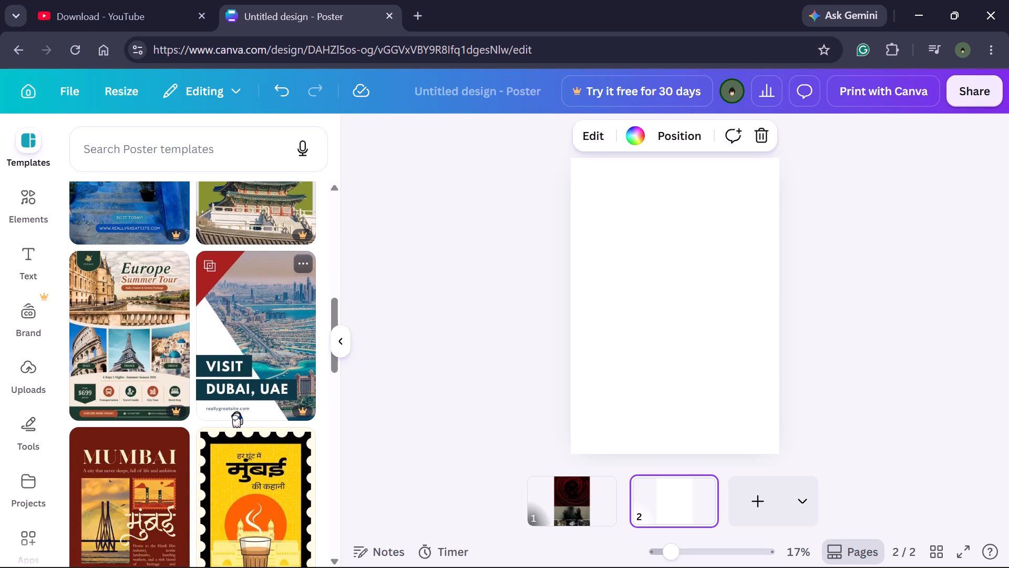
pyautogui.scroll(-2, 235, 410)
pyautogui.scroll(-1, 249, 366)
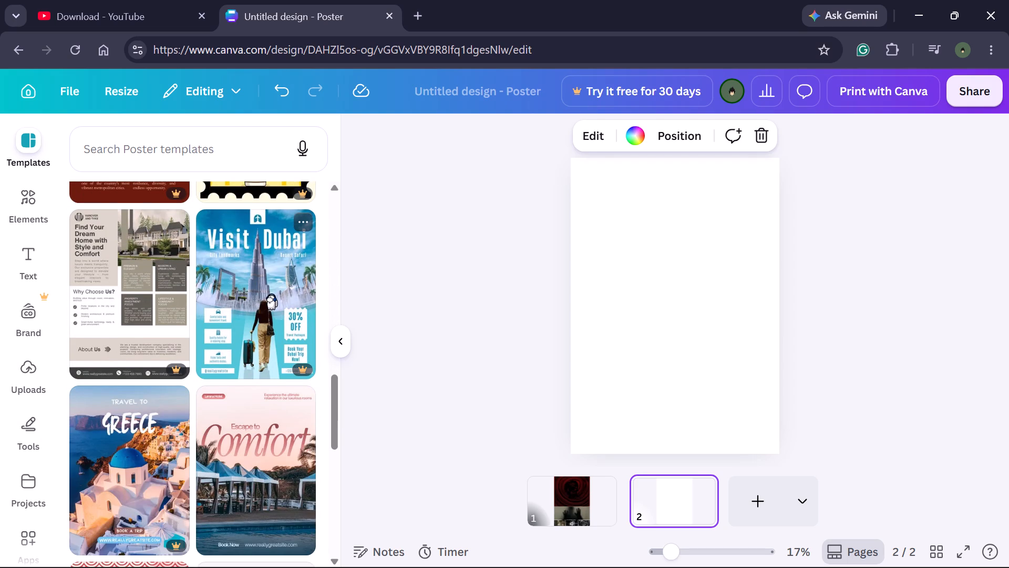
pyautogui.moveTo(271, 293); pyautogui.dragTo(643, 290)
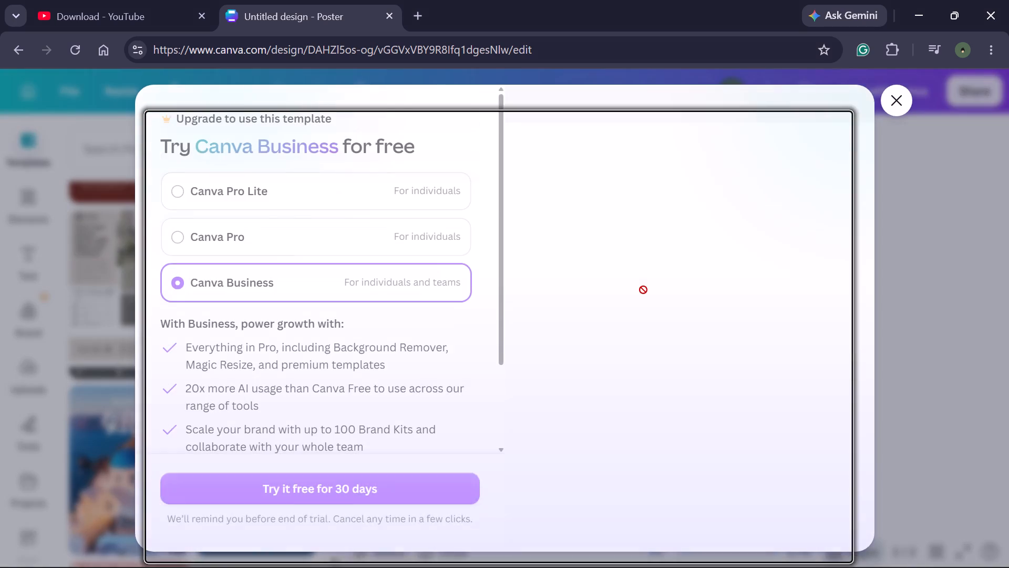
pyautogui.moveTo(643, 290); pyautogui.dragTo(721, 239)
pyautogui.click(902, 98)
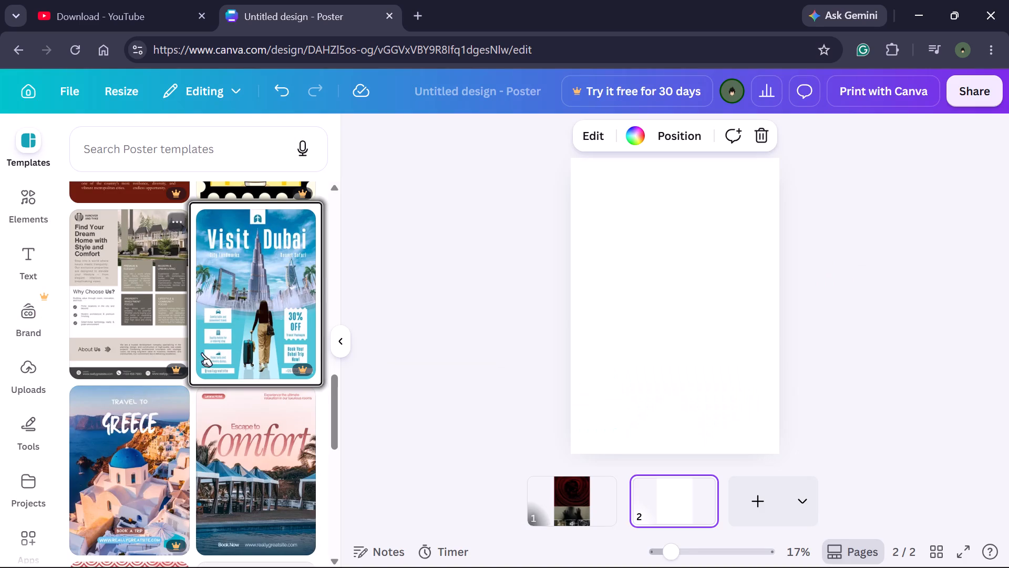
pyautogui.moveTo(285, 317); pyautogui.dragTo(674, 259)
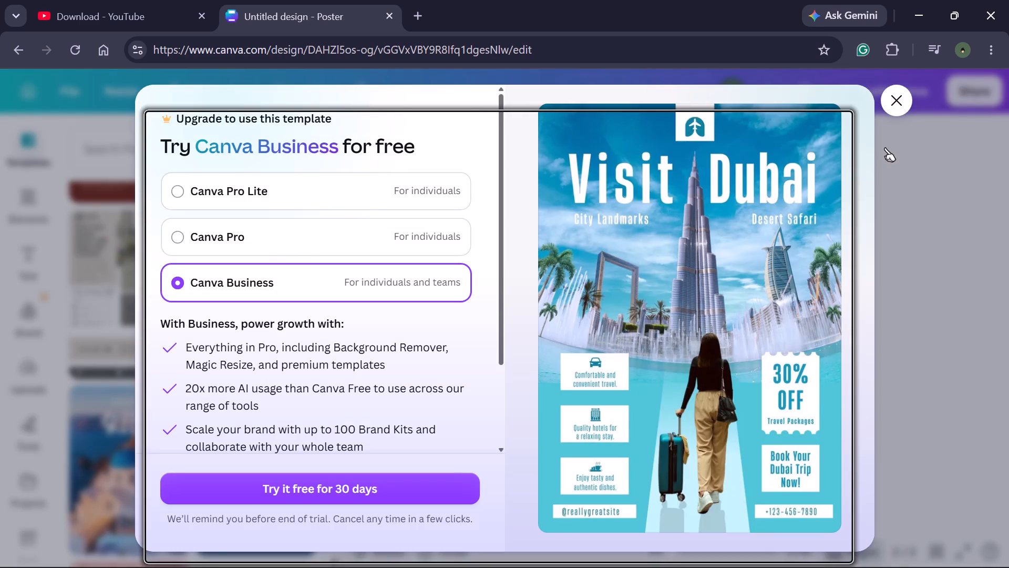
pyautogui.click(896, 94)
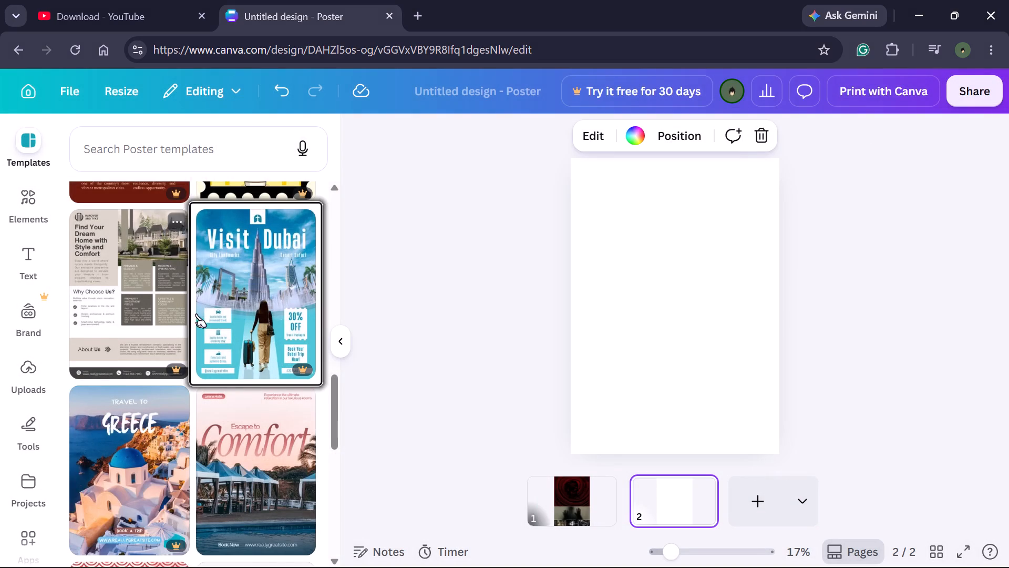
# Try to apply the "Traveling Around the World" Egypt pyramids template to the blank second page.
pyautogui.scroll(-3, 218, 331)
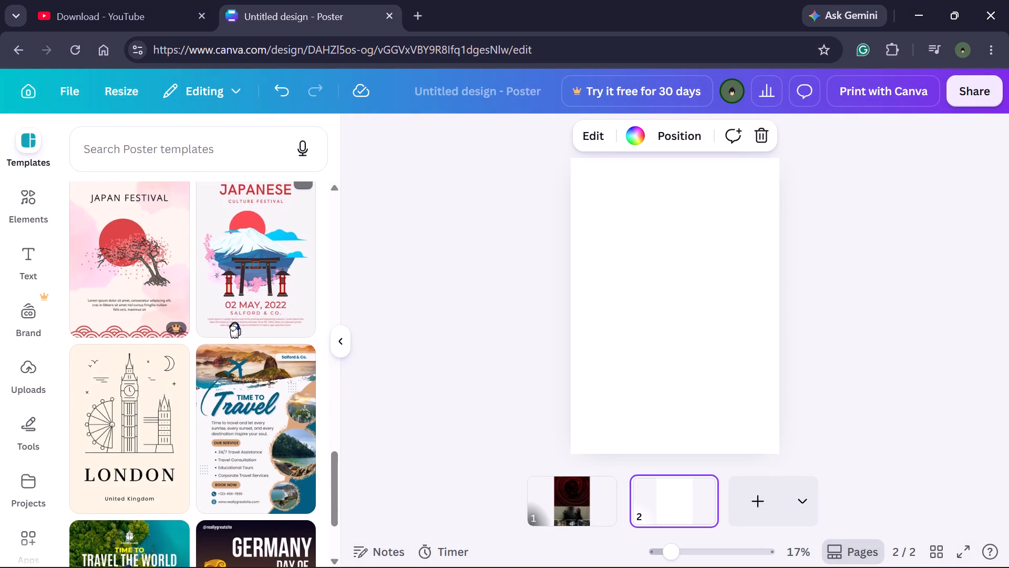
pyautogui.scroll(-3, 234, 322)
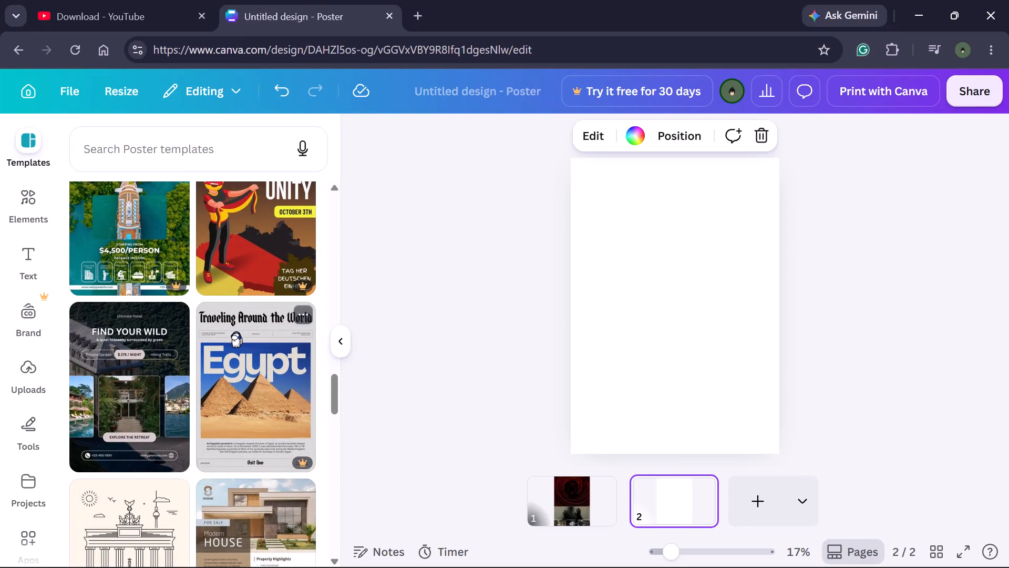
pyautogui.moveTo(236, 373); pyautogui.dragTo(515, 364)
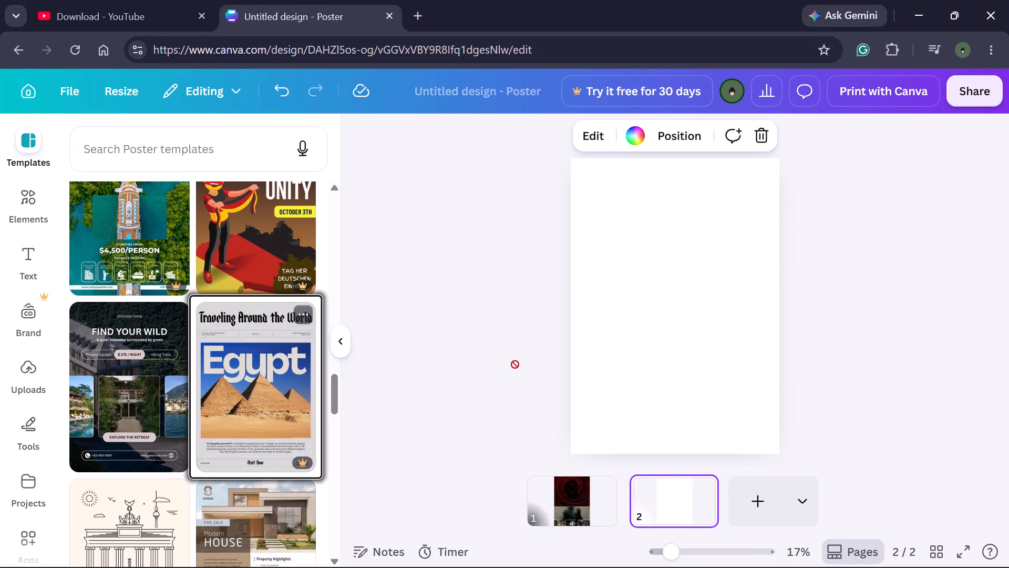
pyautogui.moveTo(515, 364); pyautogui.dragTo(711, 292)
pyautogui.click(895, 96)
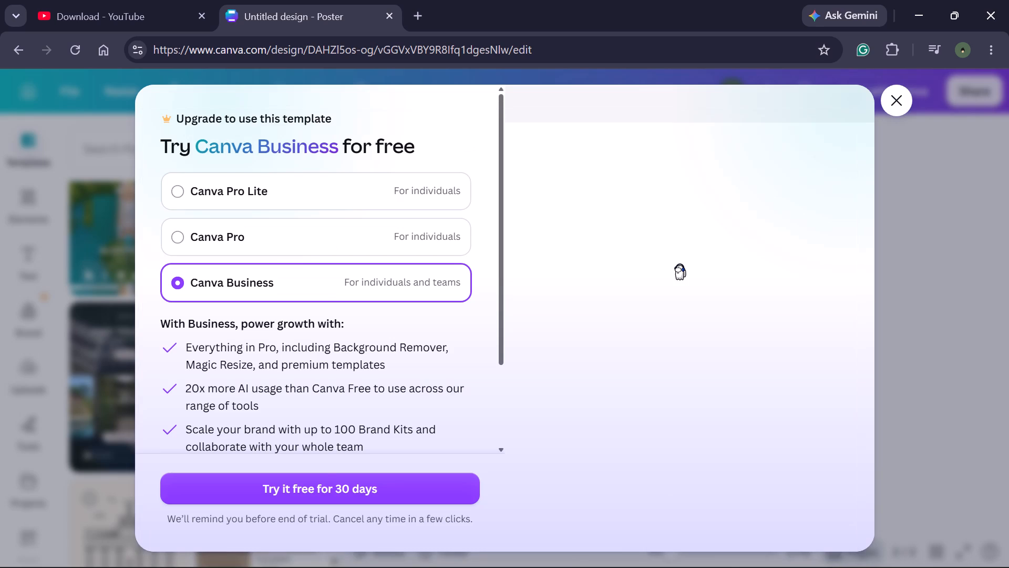
# Apply the cream line-art "BERLIN" Germany poster template to the blank second page.
pyautogui.scroll(-1, 197, 438)
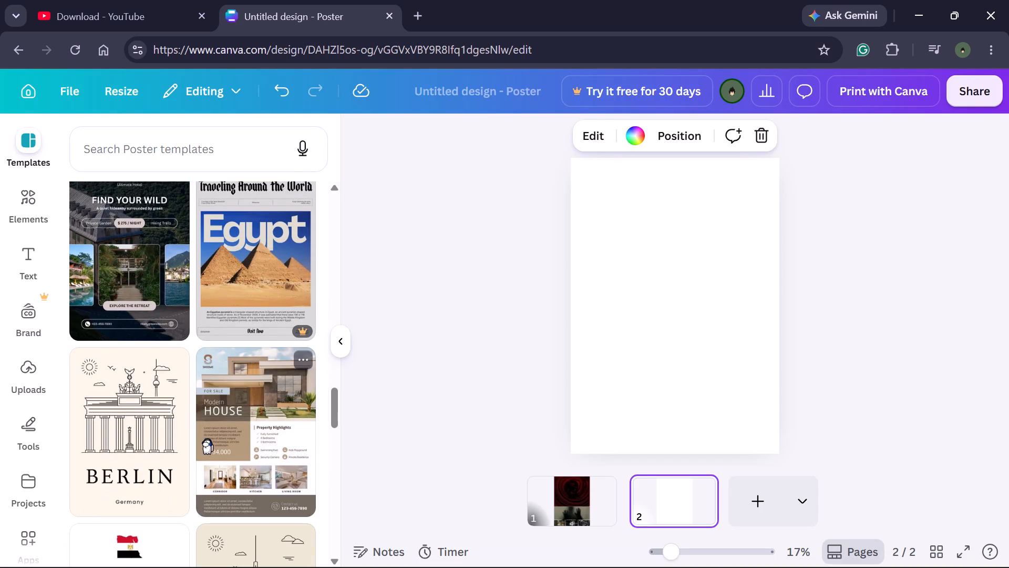
pyautogui.moveTo(159, 442); pyautogui.dragTo(720, 331)
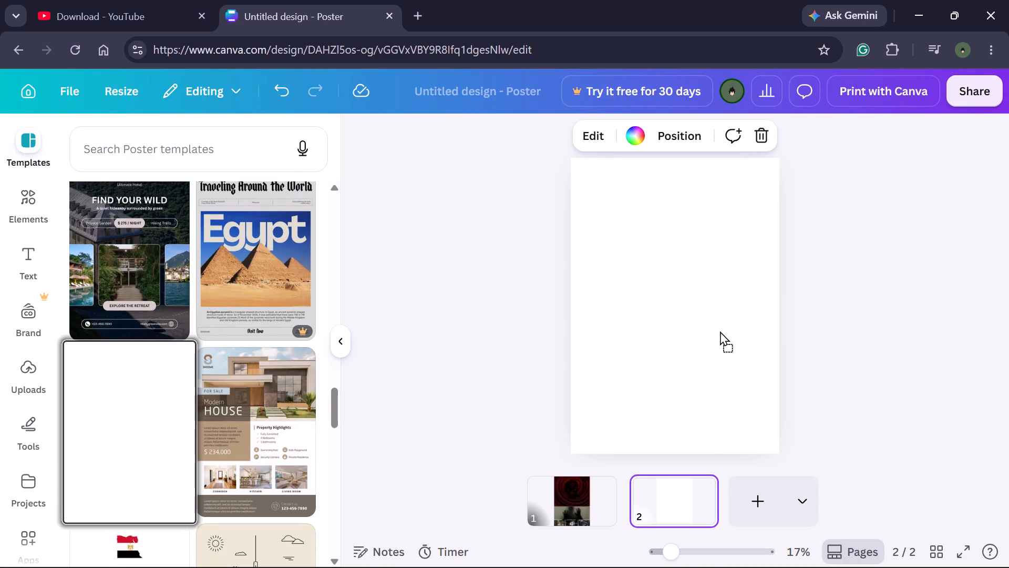
pyautogui.moveTo(720, 331); pyautogui.dragTo(680, 315)
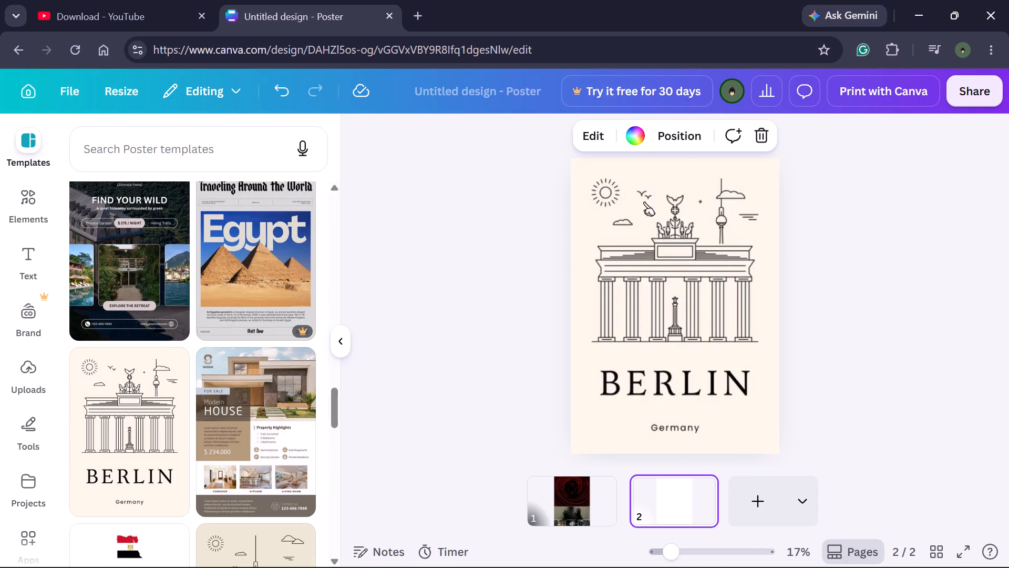
pyautogui.click(633, 177)
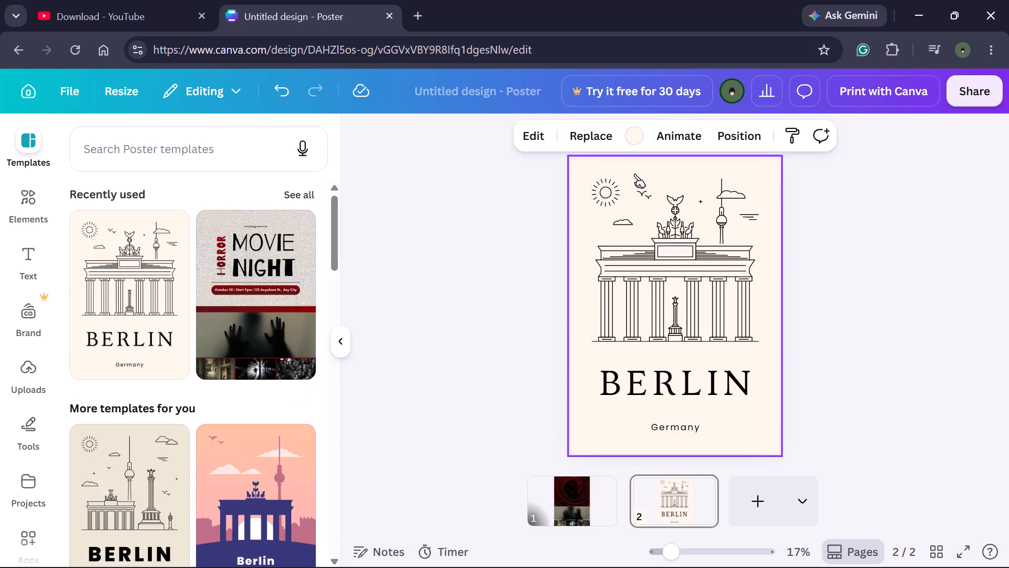
pyautogui.rightClick(636, 176)
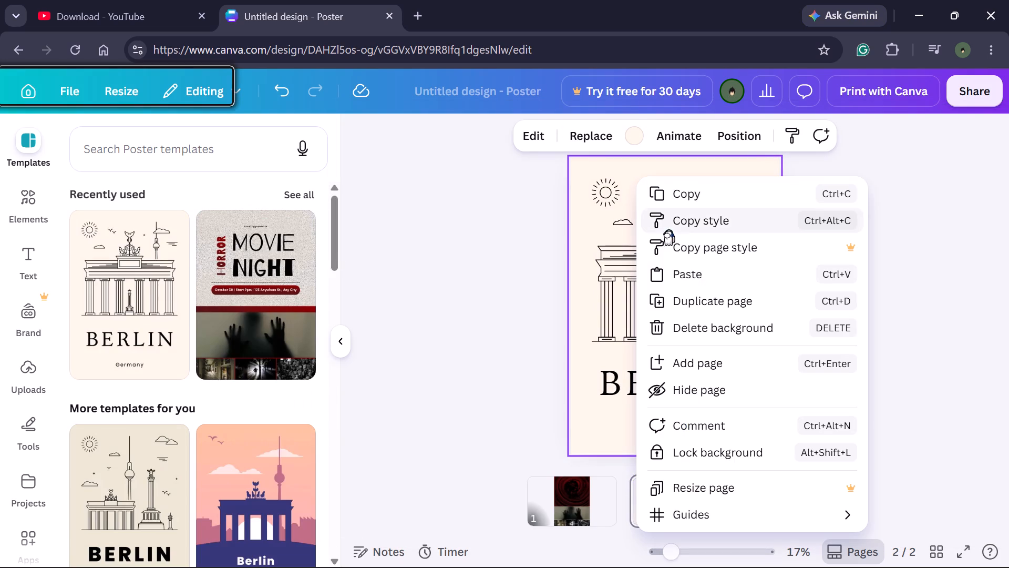
pyautogui.click(580, 199)
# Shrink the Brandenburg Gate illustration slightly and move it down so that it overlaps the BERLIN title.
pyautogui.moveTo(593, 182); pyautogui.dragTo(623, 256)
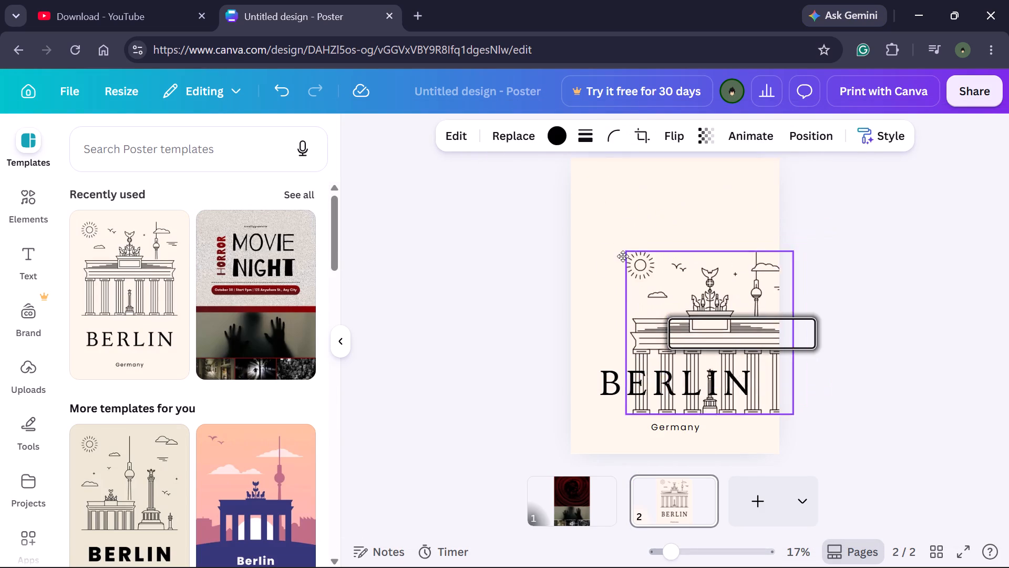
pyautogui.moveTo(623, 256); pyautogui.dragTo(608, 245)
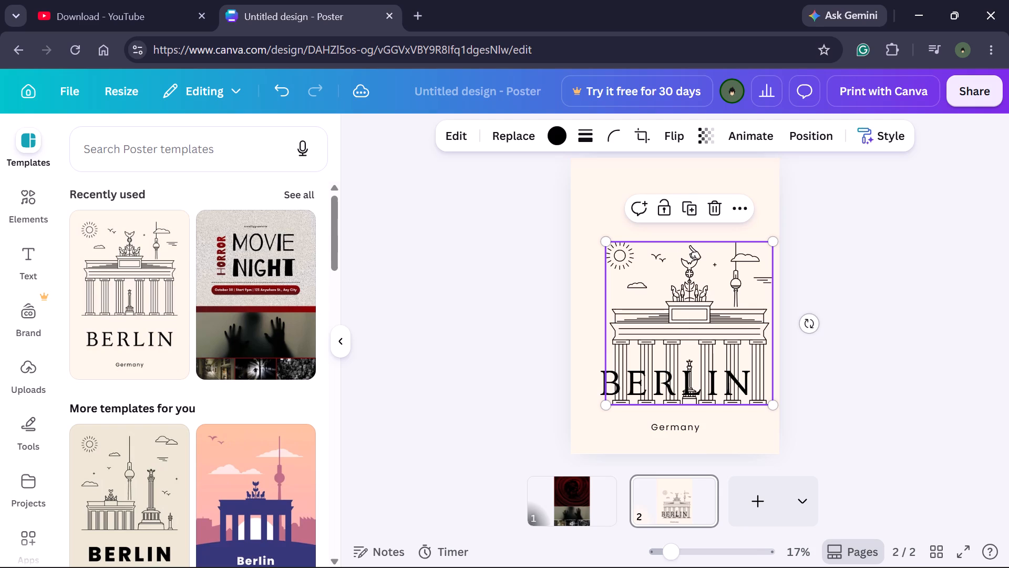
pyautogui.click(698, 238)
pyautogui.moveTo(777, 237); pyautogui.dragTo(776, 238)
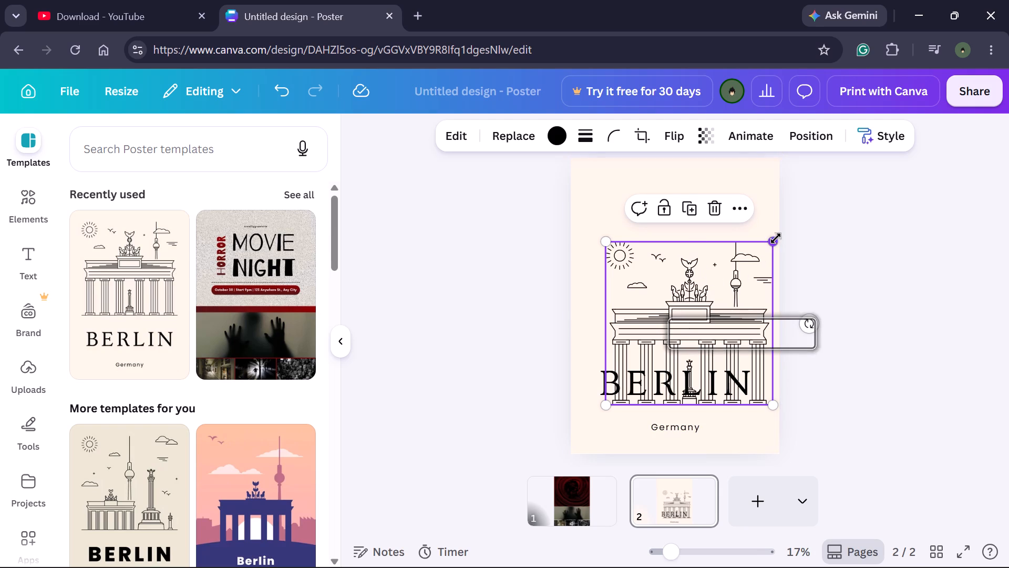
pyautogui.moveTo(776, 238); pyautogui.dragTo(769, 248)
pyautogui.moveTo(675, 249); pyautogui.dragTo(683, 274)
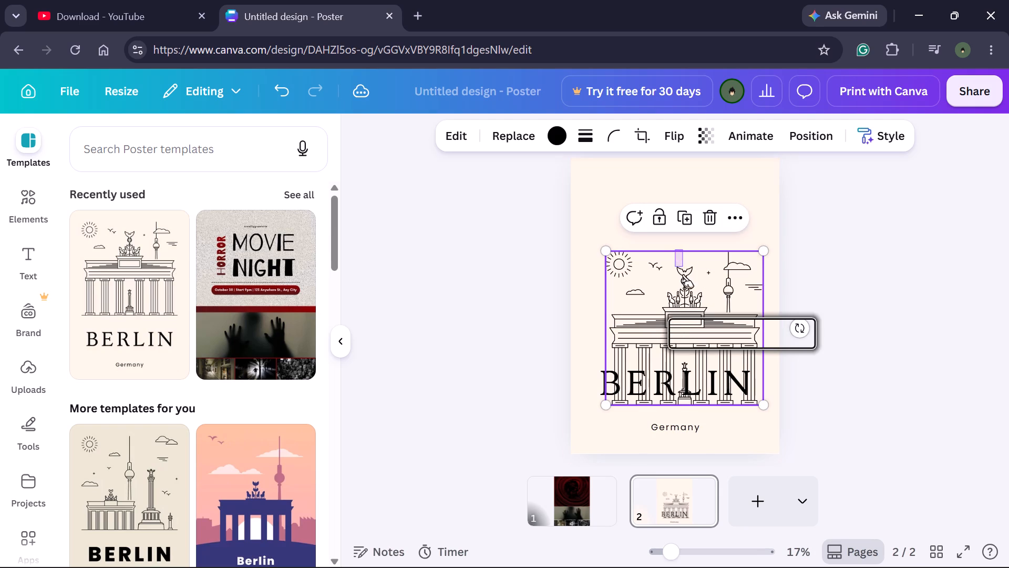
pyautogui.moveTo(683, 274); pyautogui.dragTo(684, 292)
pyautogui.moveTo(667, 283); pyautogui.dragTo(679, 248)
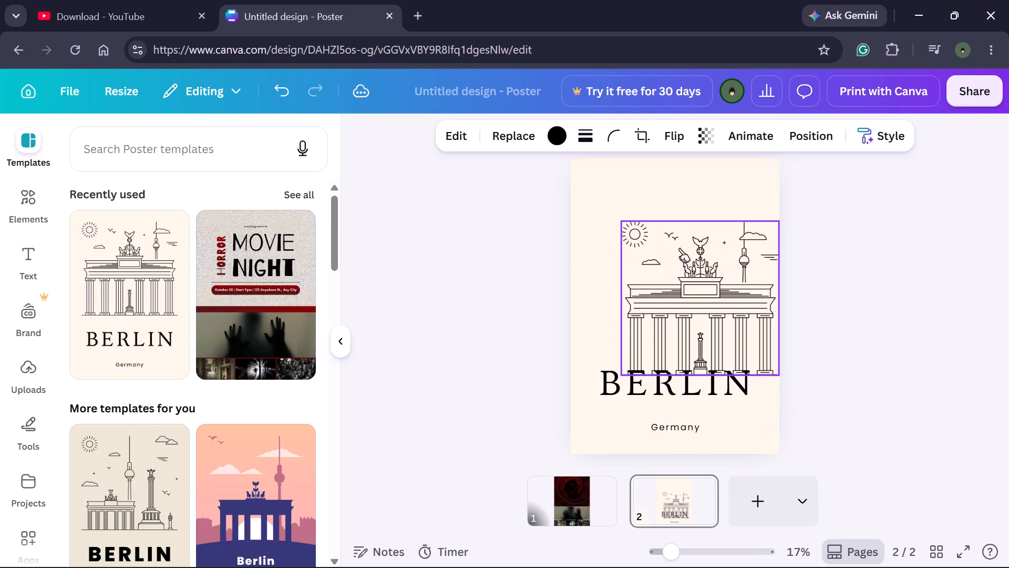
# Crop the Brandenburg Gate illustration from the top, keeping only the columns and the small monument between them.
pyautogui.doubleClick(679, 248)
pyautogui.moveTo(688, 303); pyautogui.dragTo(683, 280)
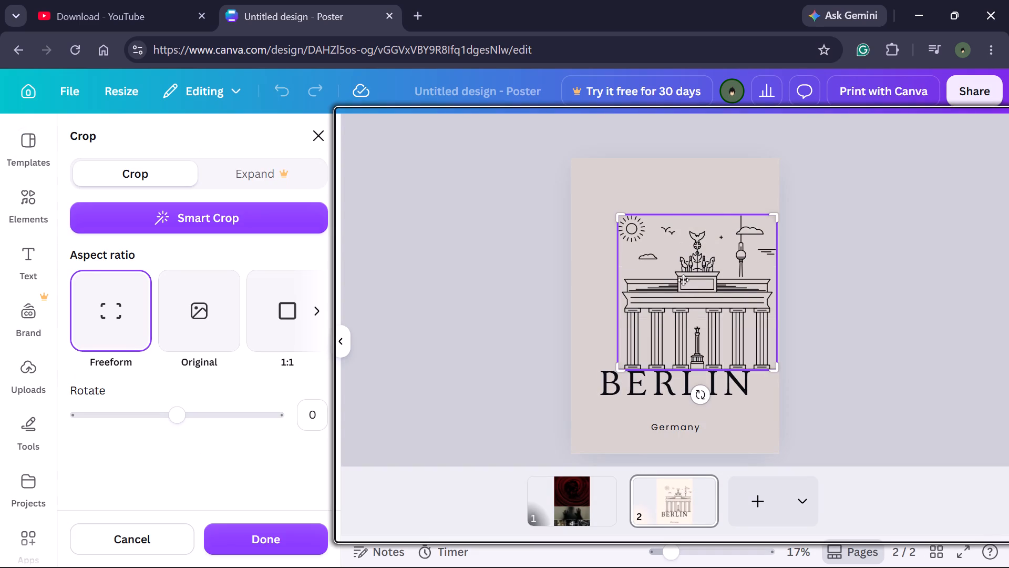
pyautogui.moveTo(683, 280); pyautogui.dragTo(678, 270)
pyautogui.click(683, 216)
pyautogui.moveTo(775, 215); pyautogui.dragTo(775, 217)
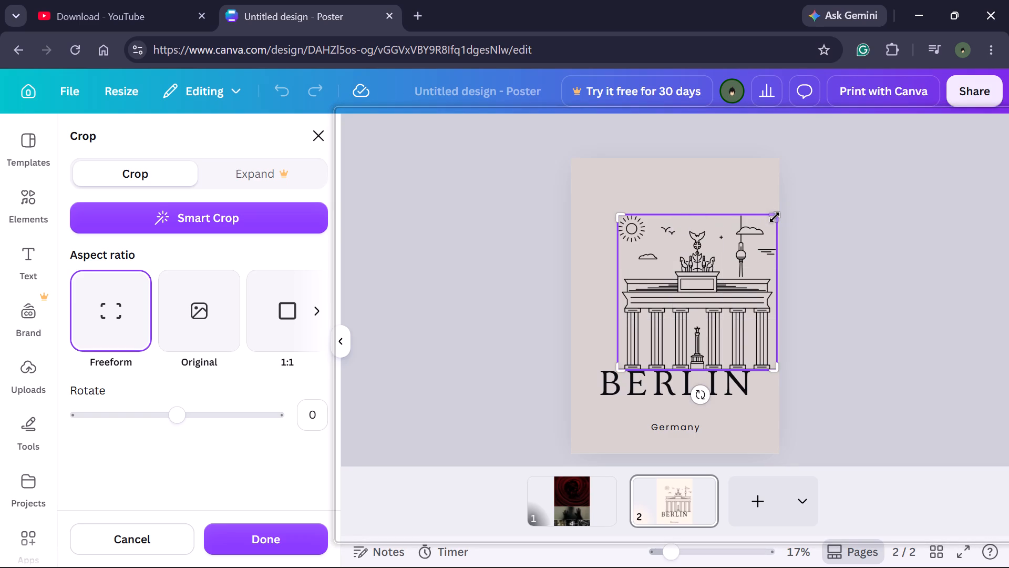
pyautogui.moveTo(775, 217); pyautogui.dragTo(783, 263)
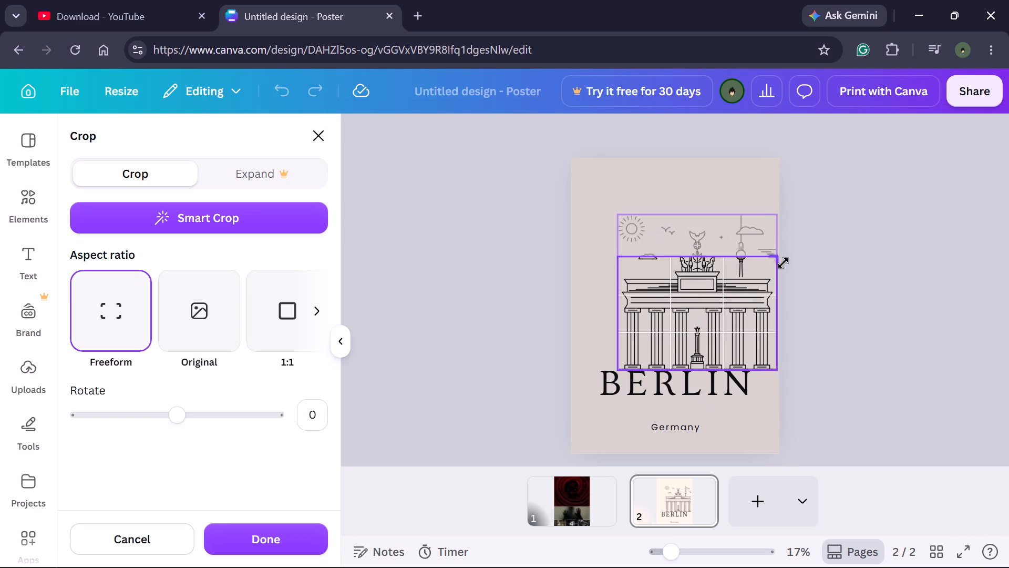
pyautogui.moveTo(783, 263); pyautogui.dragTo(787, 310)
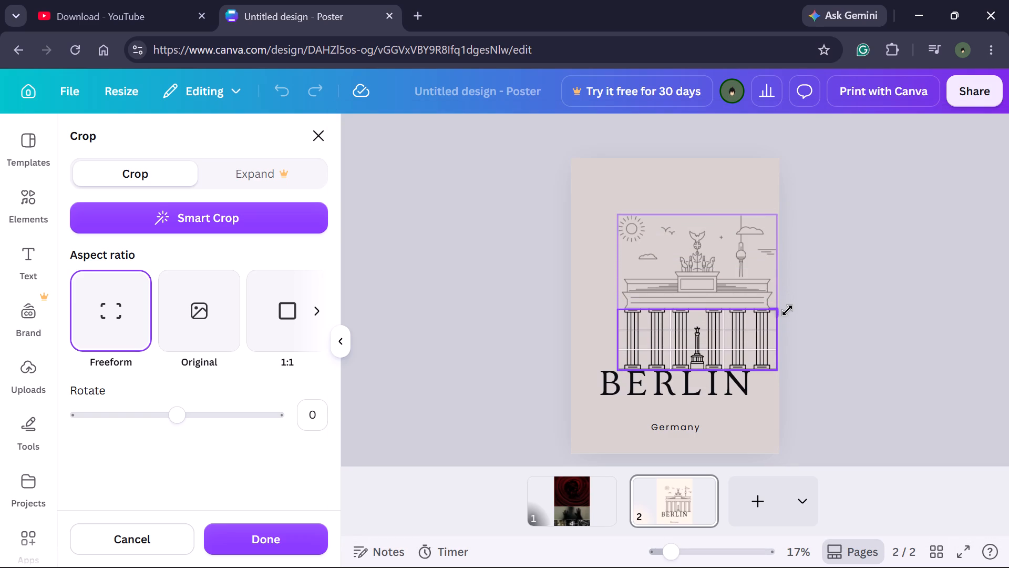
pyautogui.moveTo(787, 310); pyautogui.dragTo(787, 310)
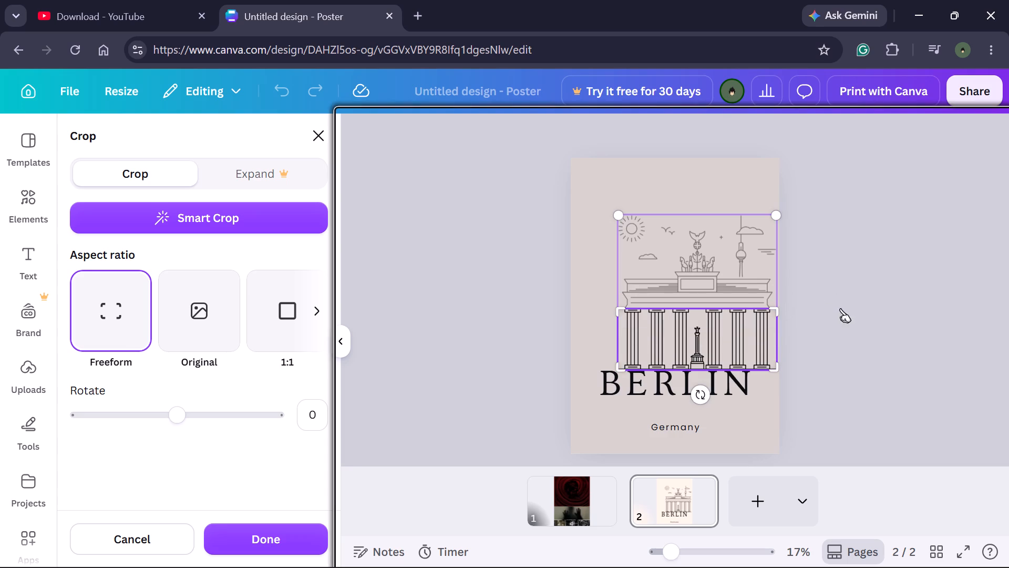
pyautogui.click(866, 317)
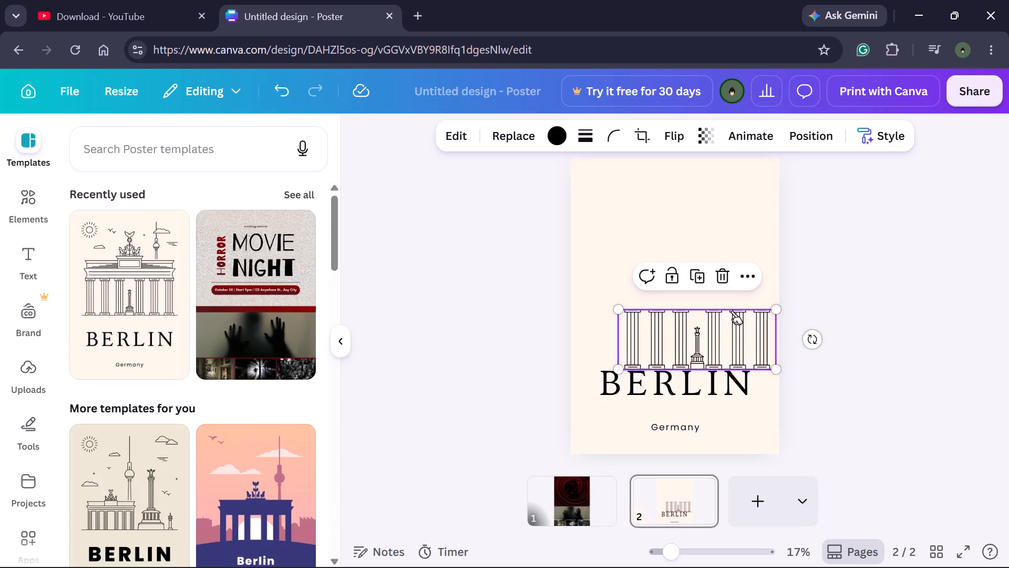
# Move the cropped columns illustration down to the bottom edge of the page.
pyautogui.moveTo(722, 325); pyautogui.dragTo(707, 409)
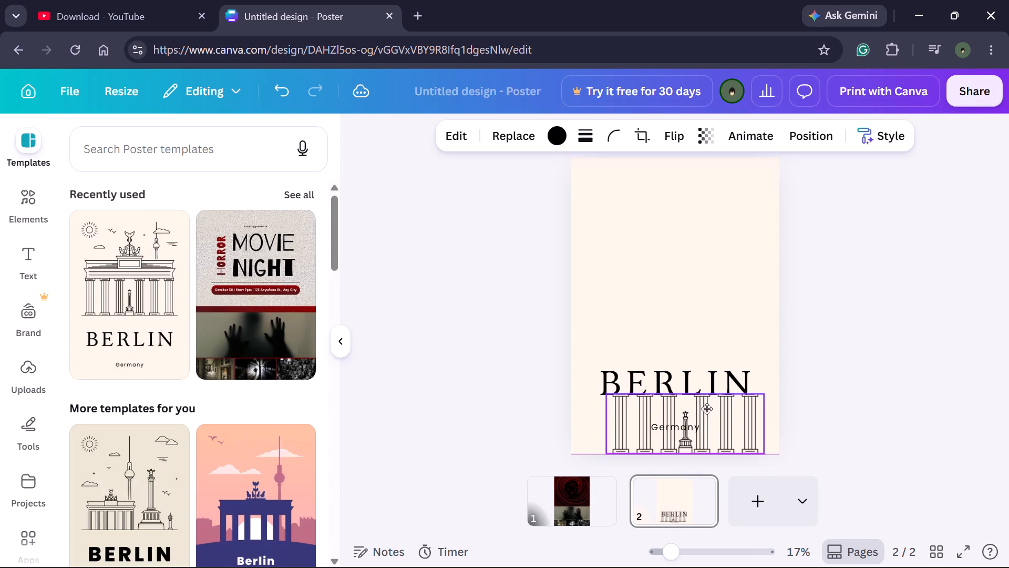
pyautogui.moveTo(707, 409); pyautogui.dragTo(708, 407)
# Delete the BERLIN title and the Germany subtitle from the second page.
pyautogui.click(682, 377)
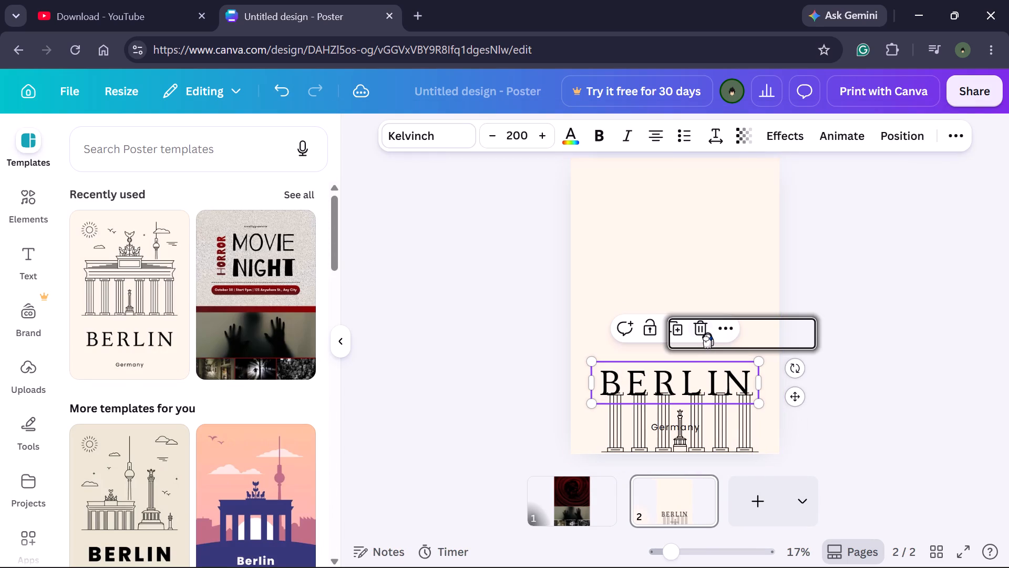
pyautogui.click(707, 331)
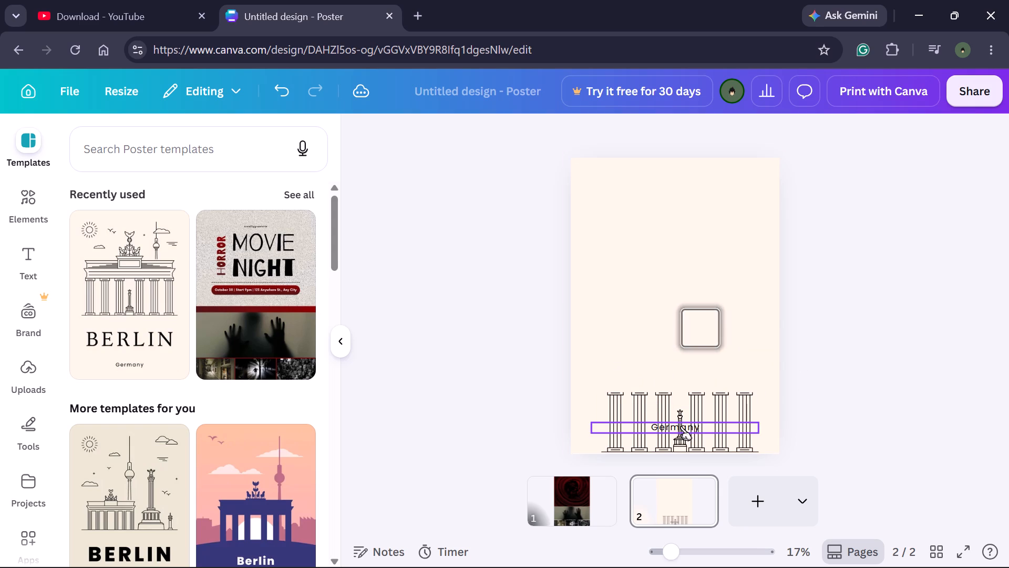
pyautogui.click(681, 426)
pyautogui.click(701, 381)
# Enlarge the columns illustration to span the full page width along the bottom edge.
pyautogui.moveTo(694, 420); pyautogui.dragTo(689, 419)
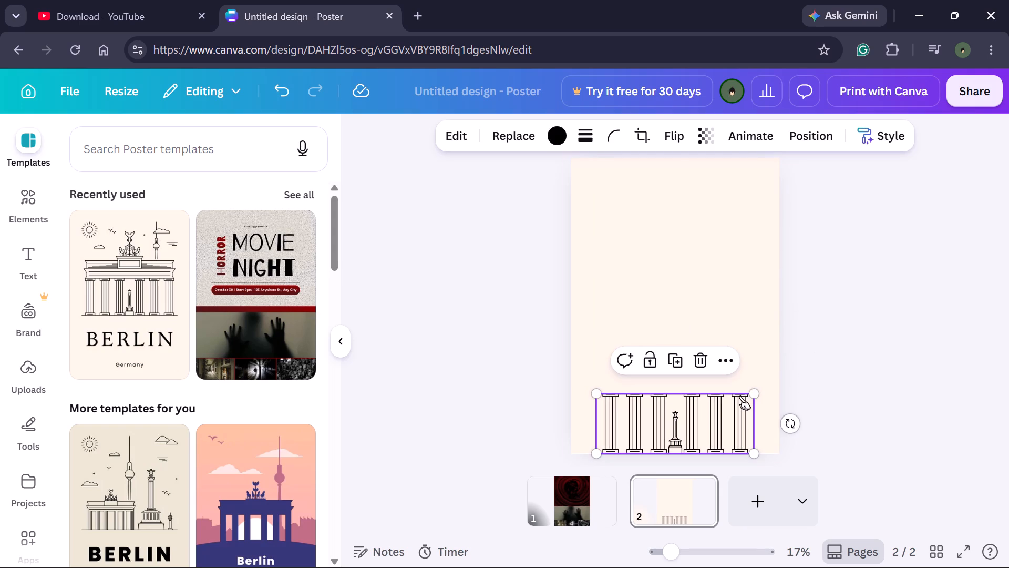
pyautogui.moveTo(749, 389); pyautogui.dragTo(907, 0)
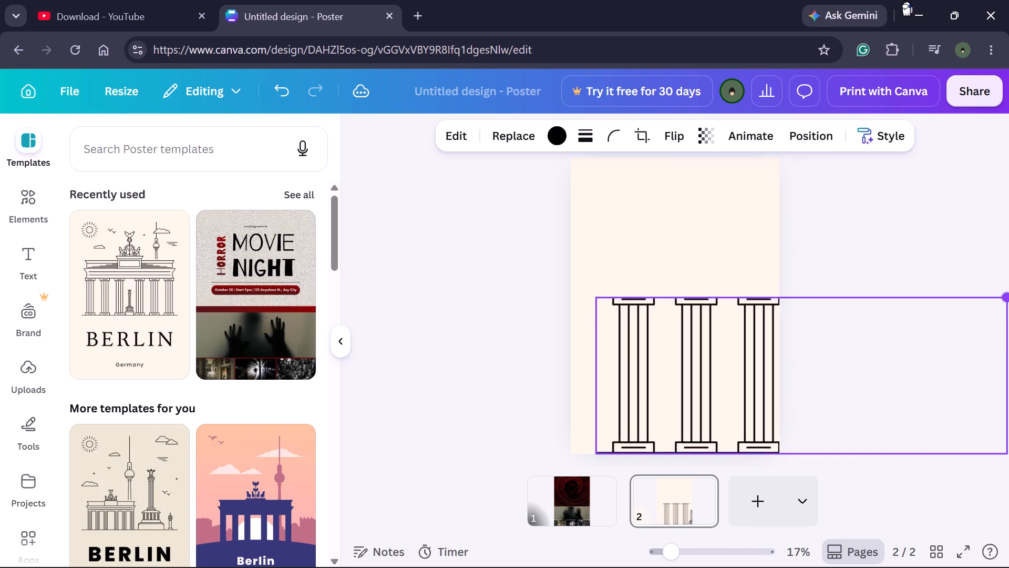
pyautogui.moveTo(907, 0); pyautogui.dragTo(718, 371)
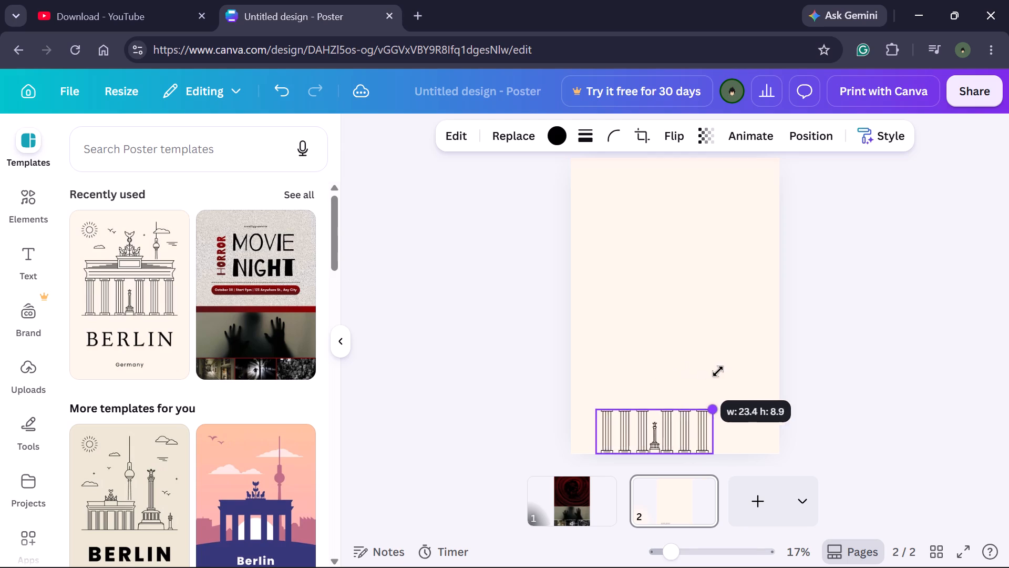
pyautogui.moveTo(718, 371); pyautogui.dragTo(788, 428)
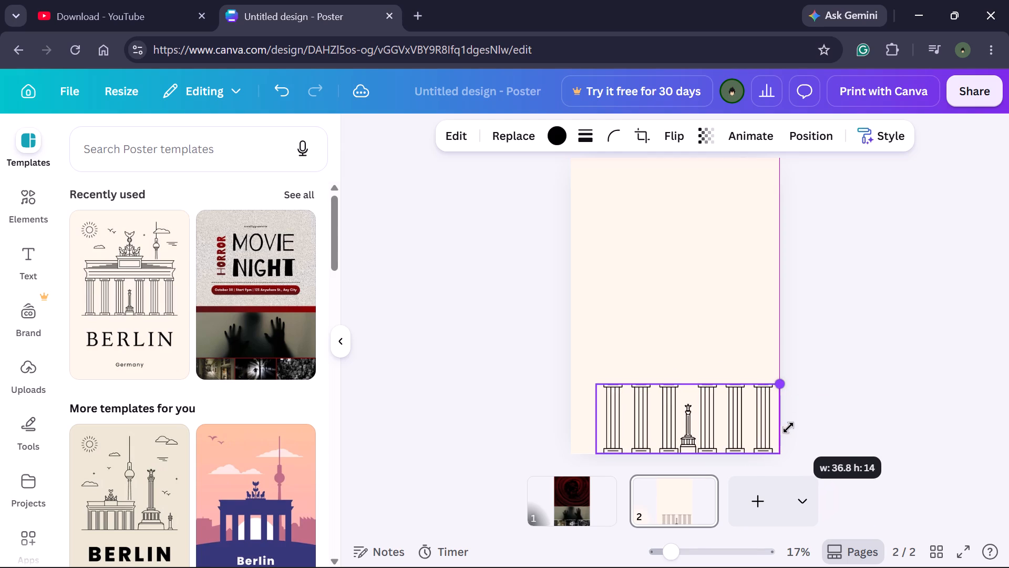
pyautogui.moveTo(788, 428); pyautogui.dragTo(789, 427)
pyautogui.moveTo(596, 381); pyautogui.dragTo(594, 385)
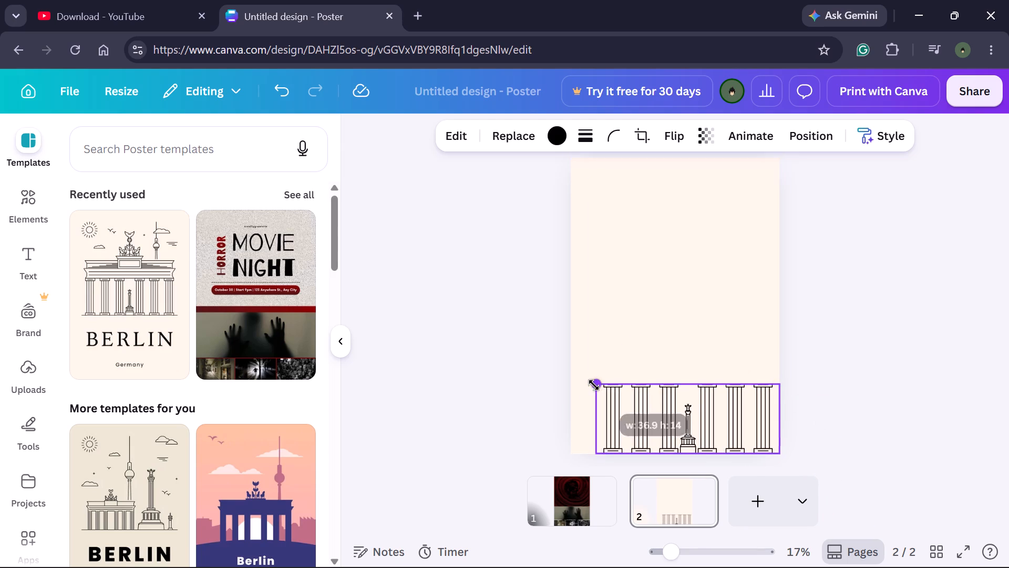
pyautogui.moveTo(594, 385); pyautogui.dragTo(565, 391)
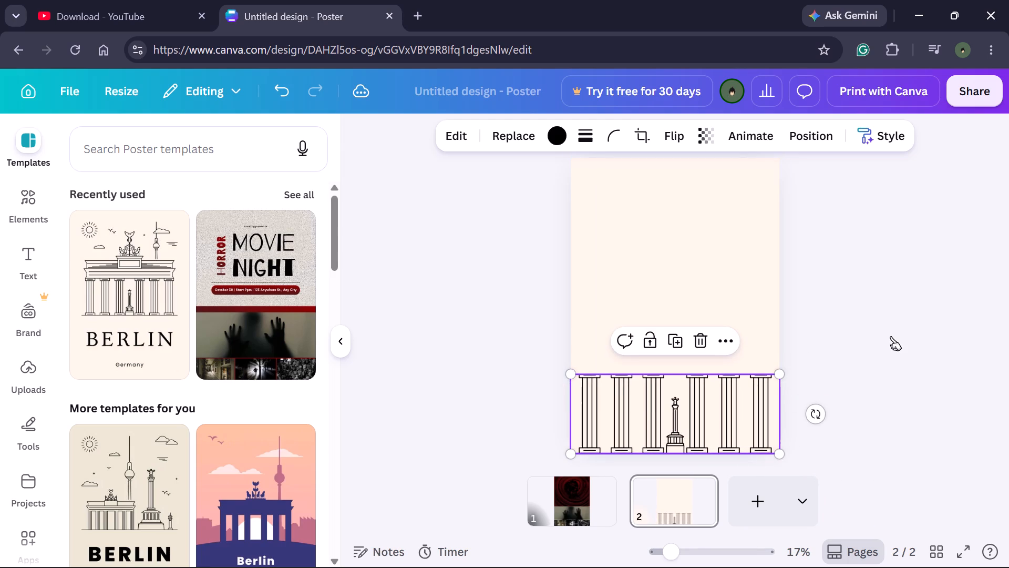
pyautogui.click(891, 336)
# Browse the suggested city poster templates for another design to use on the second page.
pyautogui.scroll(-2, 251, 386)
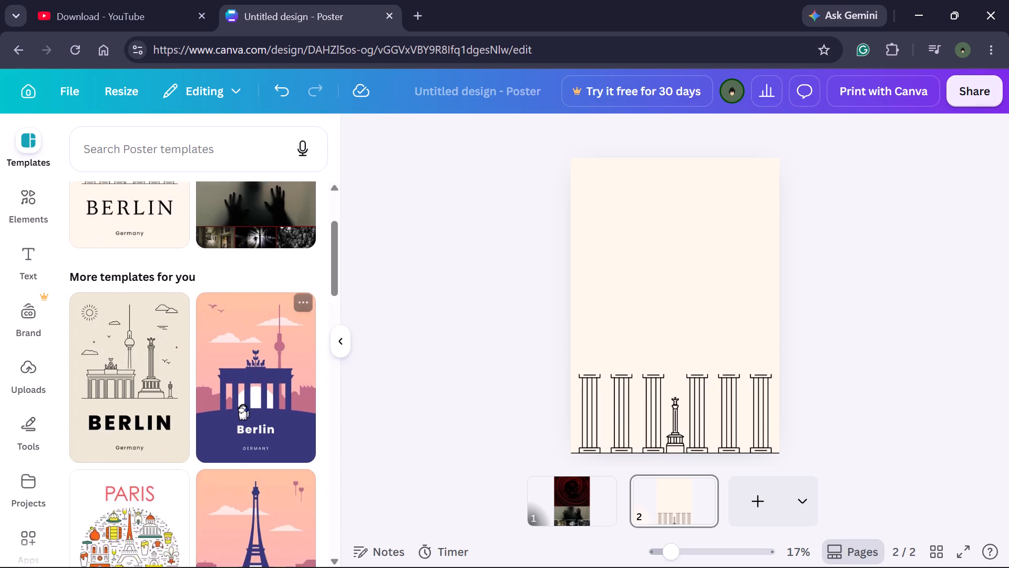
pyautogui.scroll(-3, 243, 404)
pyautogui.scroll(2, 237, 419)
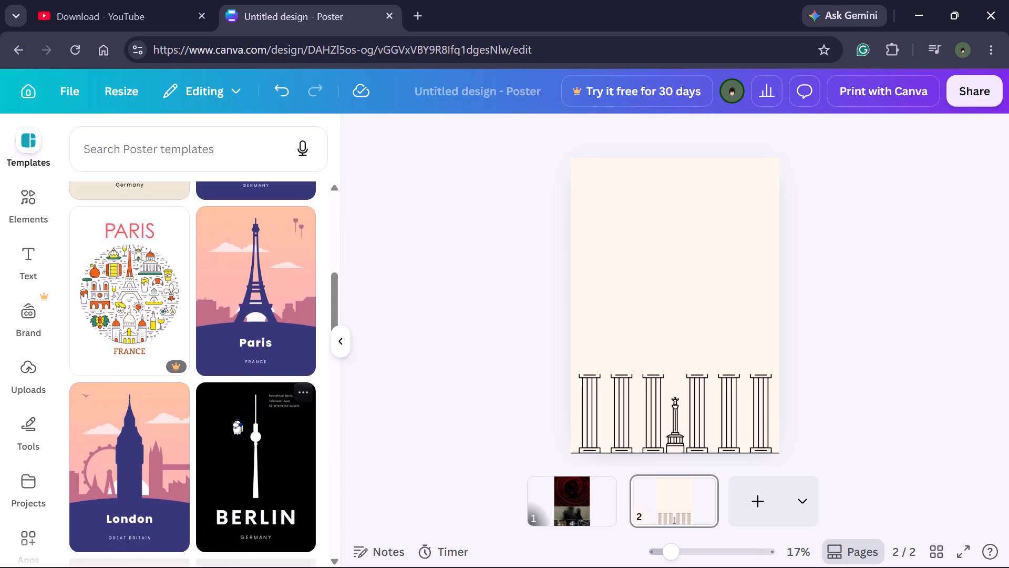
pyautogui.scroll(-1, 237, 419)
pyautogui.moveTo(279, 262); pyautogui.dragTo(645, 271)
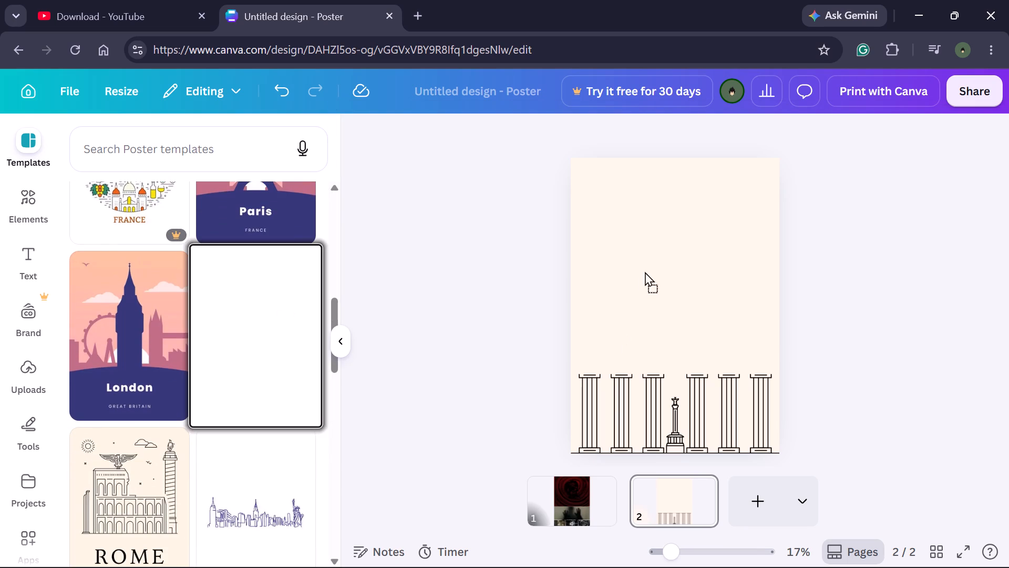
pyautogui.moveTo(645, 271); pyautogui.dragTo(333, 250)
pyautogui.scroll(-3, 271, 359)
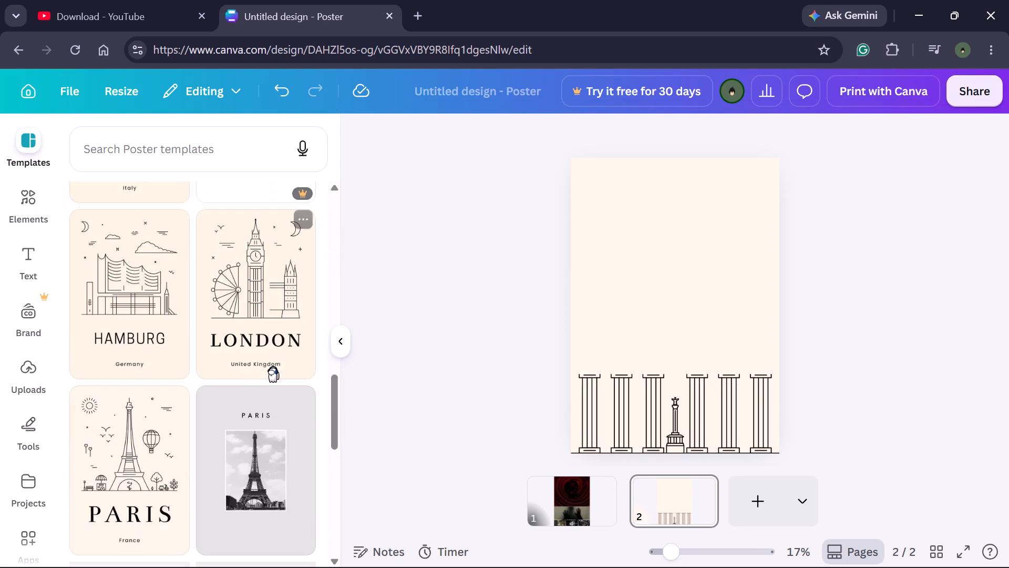
pyautogui.scroll(-1, 273, 366)
pyautogui.scroll(-4, 72, 420)
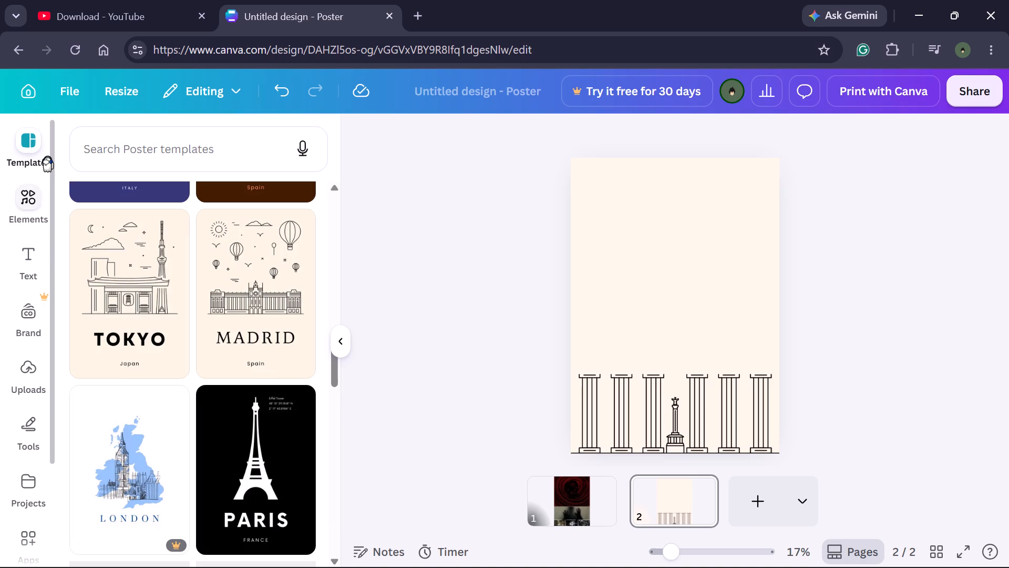
# Add the recommended stone column graphic from the elements library to the second page.
pyautogui.click(31, 202)
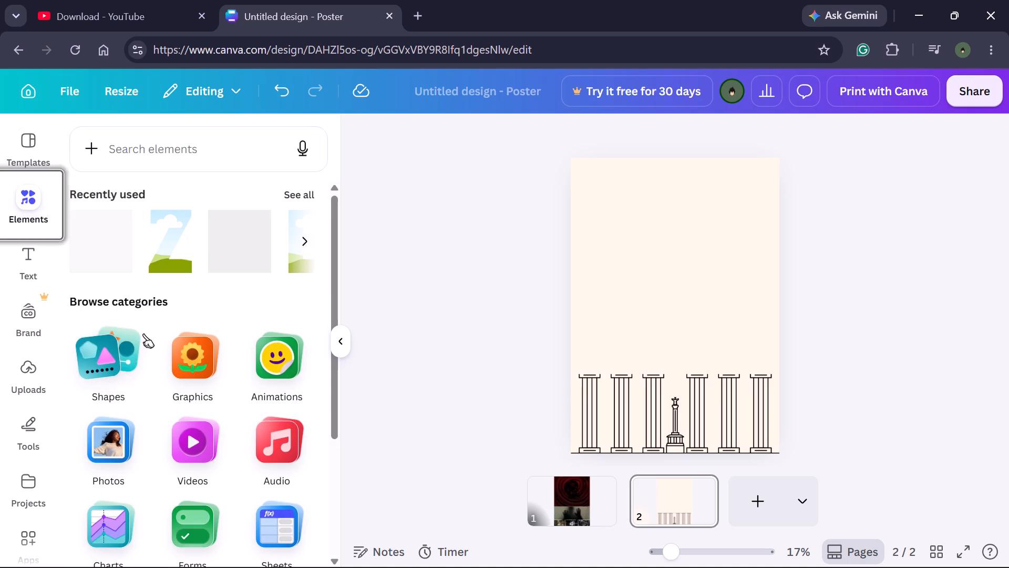
pyautogui.moveTo(168, 353); pyautogui.dragTo(181, 349)
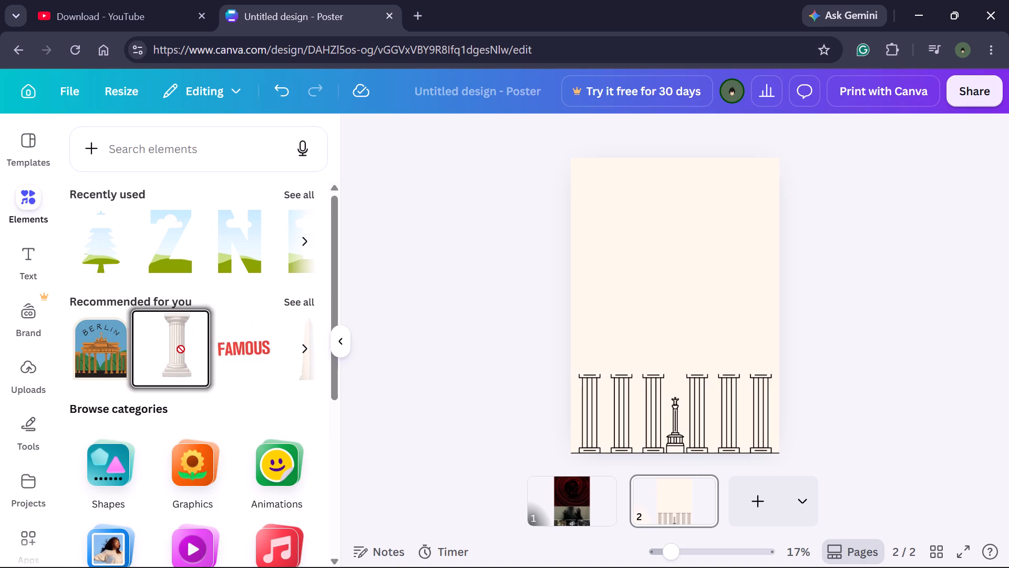
pyautogui.moveTo(181, 349); pyautogui.dragTo(577, 360)
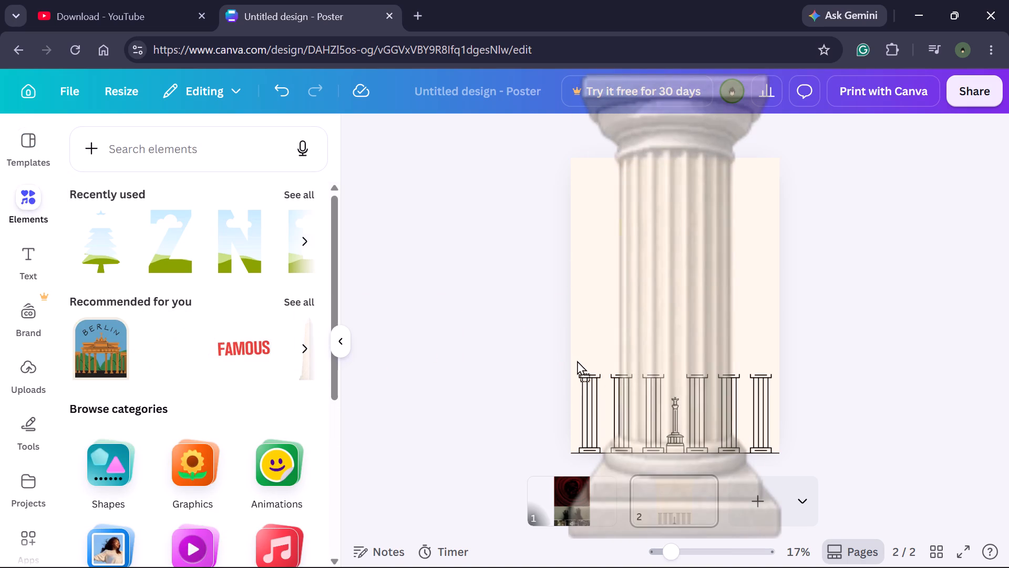
pyautogui.moveTo(577, 360); pyautogui.dragTo(591, 348)
pyautogui.moveTo(591, 348); pyautogui.dragTo(601, 334)
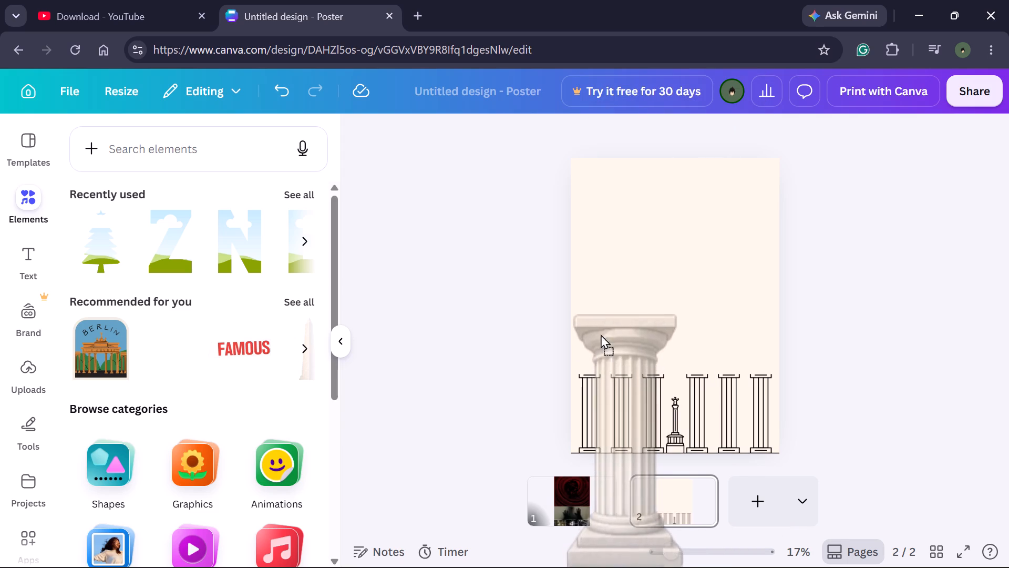
pyautogui.moveTo(601, 334); pyautogui.dragTo(629, 240)
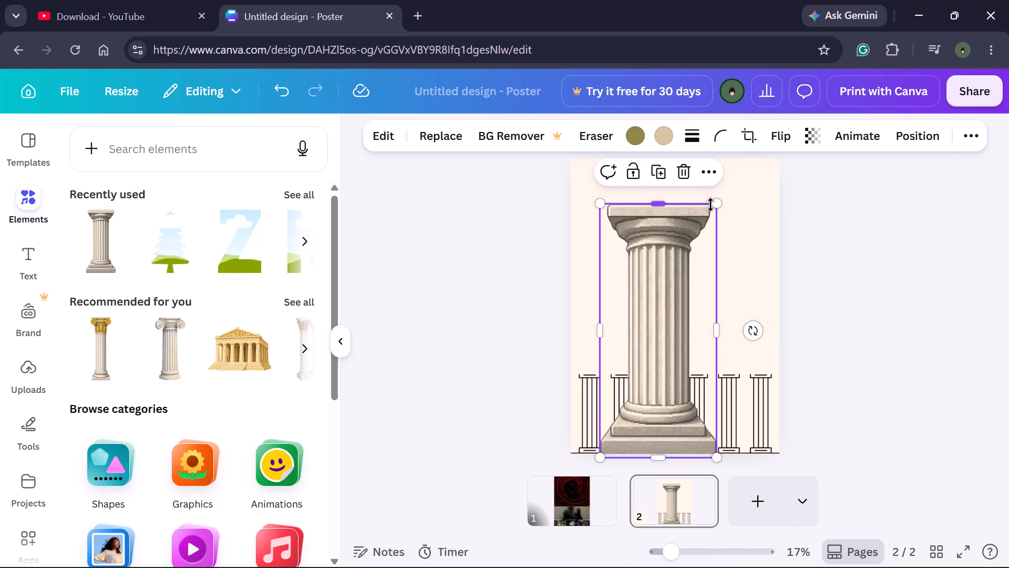
# Shrink the stone column and place it over the leftmost outlined column of the bottom illustration.
pyautogui.moveTo(713, 205); pyautogui.dragTo(664, 400)
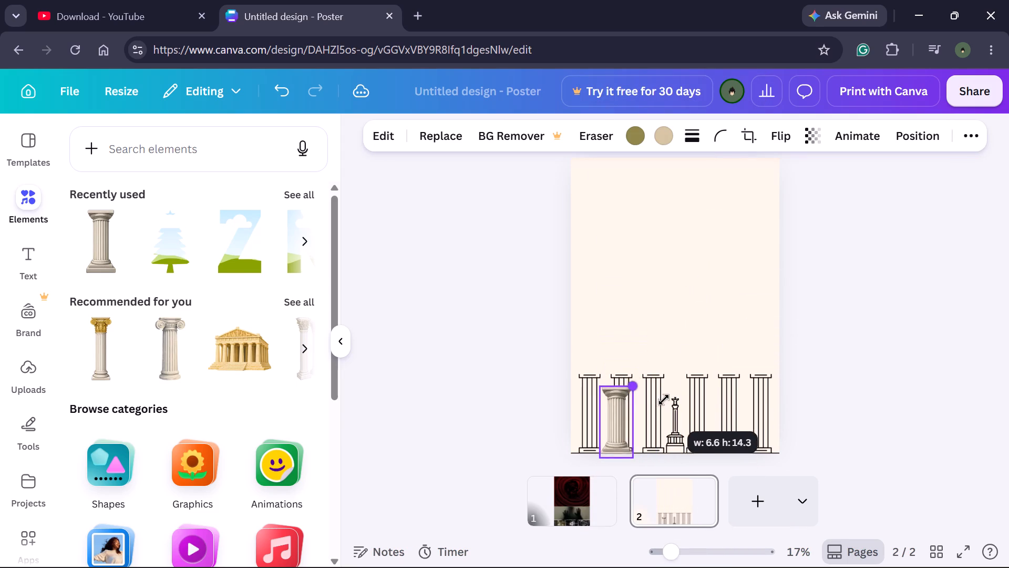
pyautogui.moveTo(664, 400); pyautogui.dragTo(660, 399)
pyautogui.moveTo(610, 407); pyautogui.dragTo(578, 389)
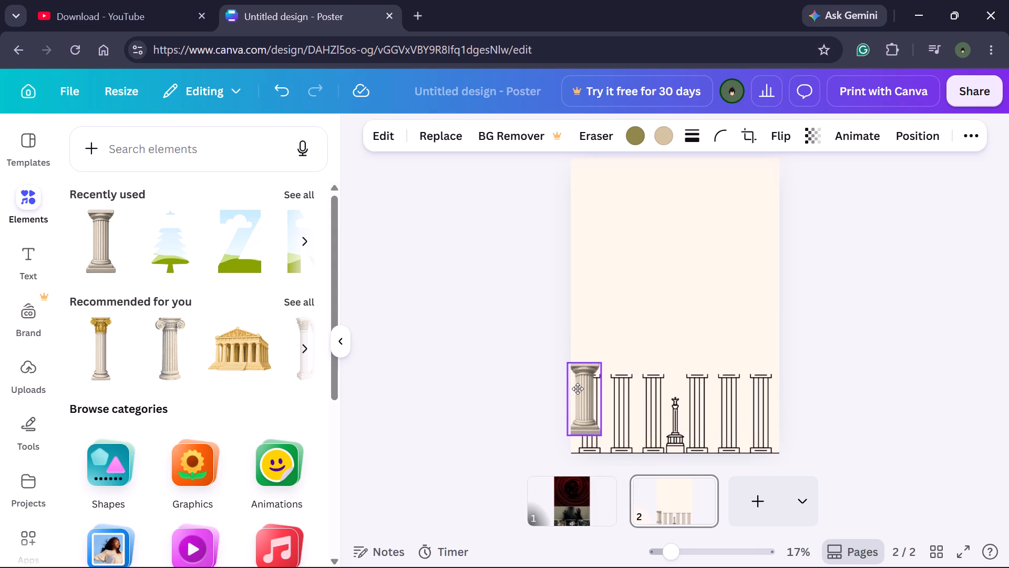
pyautogui.moveTo(578, 389); pyautogui.dragTo(579, 398)
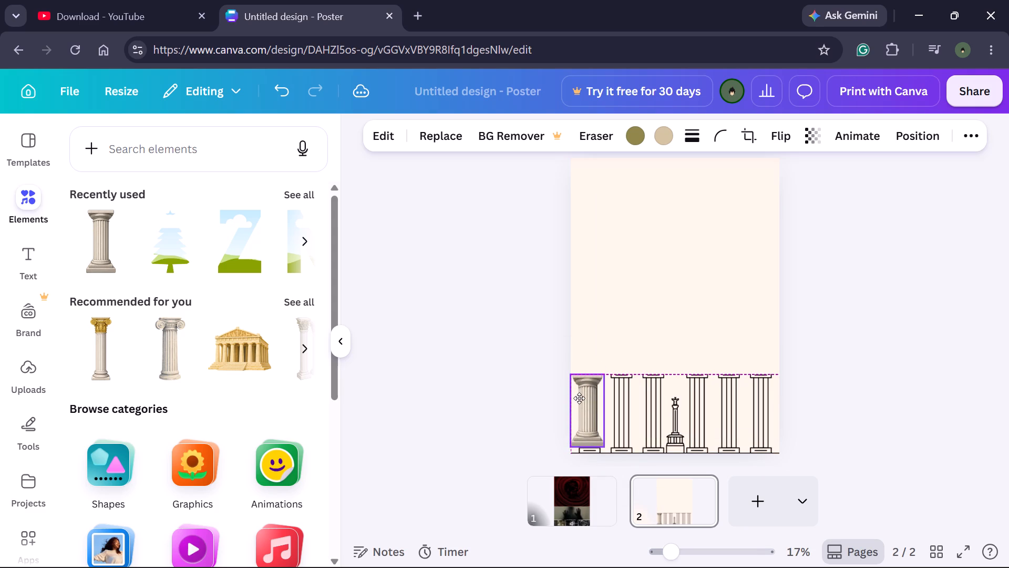
pyautogui.moveTo(579, 398); pyautogui.dragTo(578, 396)
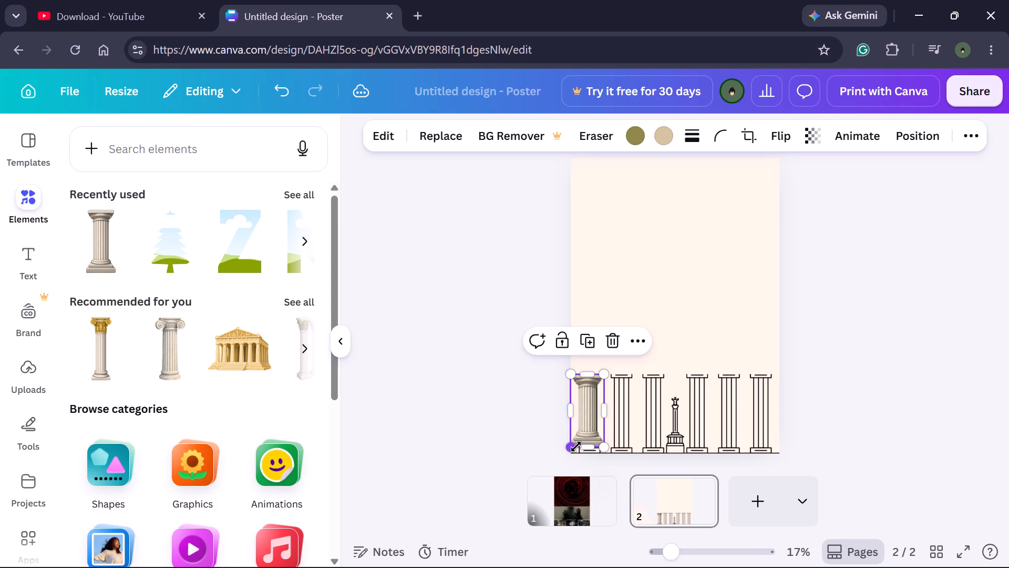
# Stretch the stone column's height down to the page's bottom edge to cover the outlined column behind it.
pyautogui.moveTo(584, 453); pyautogui.dragTo(584, 464)
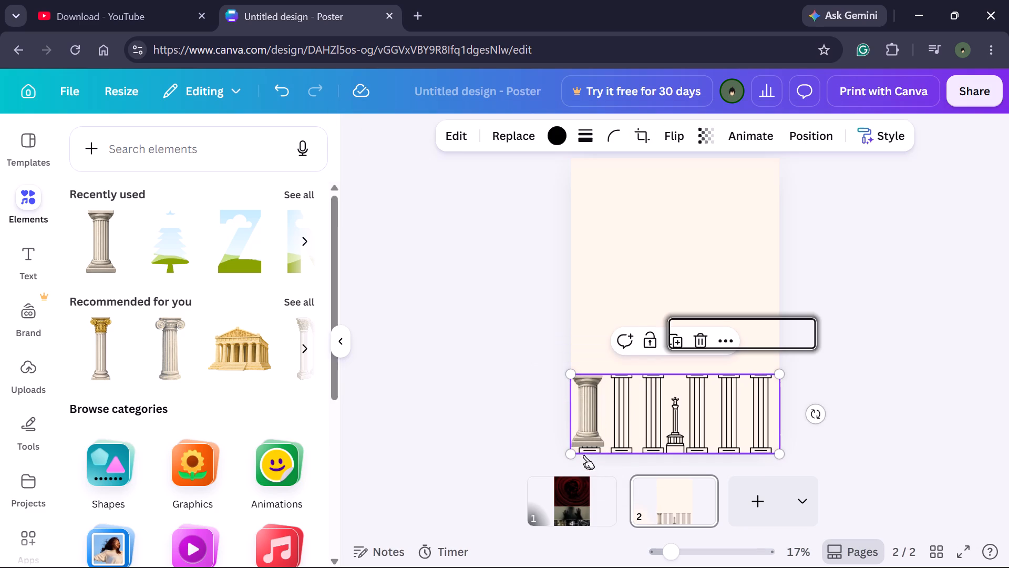
pyautogui.click(587, 428)
pyautogui.click(585, 442)
pyautogui.moveTo(585, 447); pyautogui.dragTo(585, 448)
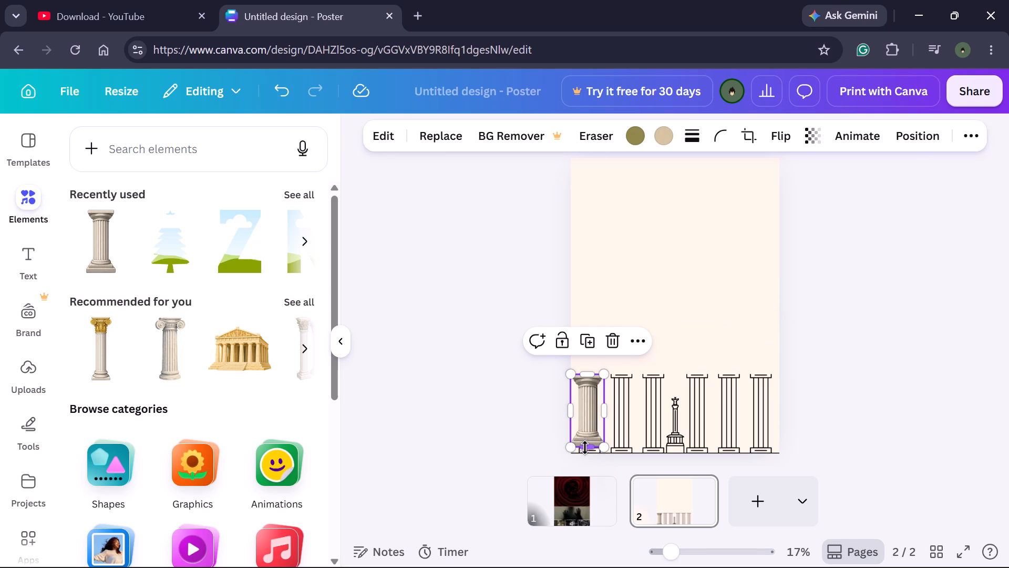
pyautogui.moveTo(585, 448); pyautogui.dragTo(586, 458)
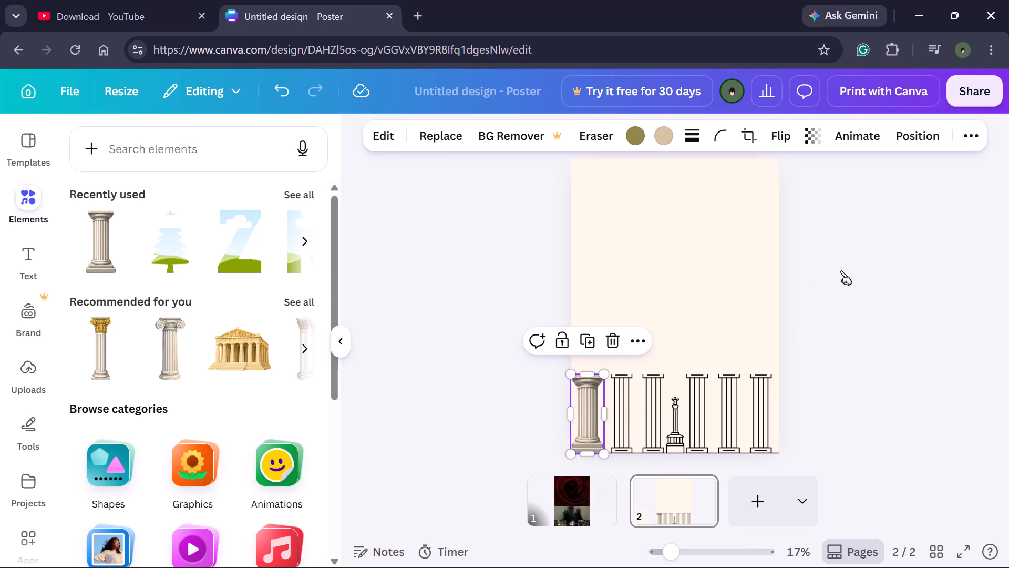
pyautogui.click(863, 262)
# Duplicate the stone column and place the copy directly beside the first one along the bottom edge.
pyautogui.moveTo(583, 424); pyautogui.dragTo(582, 419, button='right')
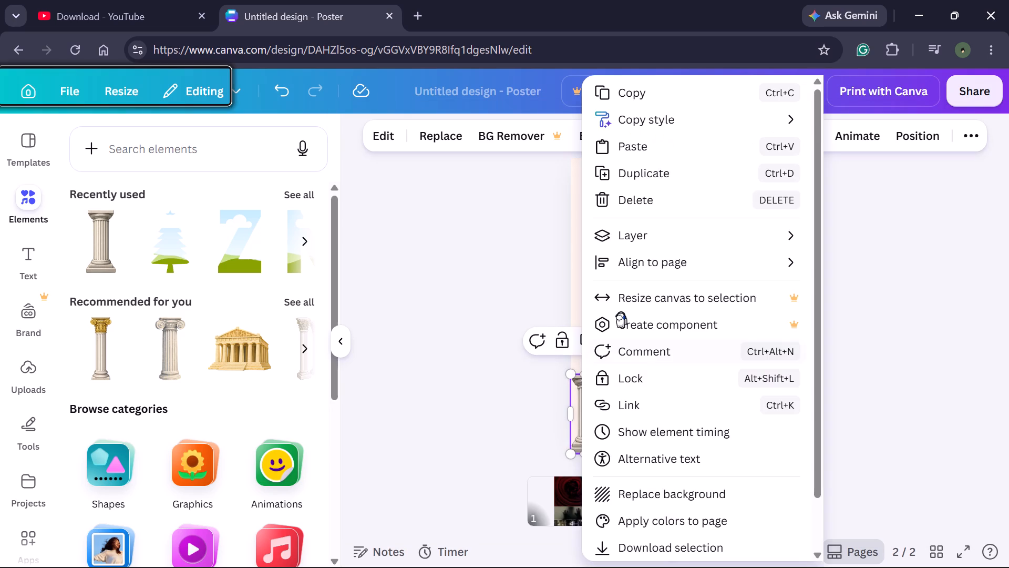
pyautogui.click(664, 178)
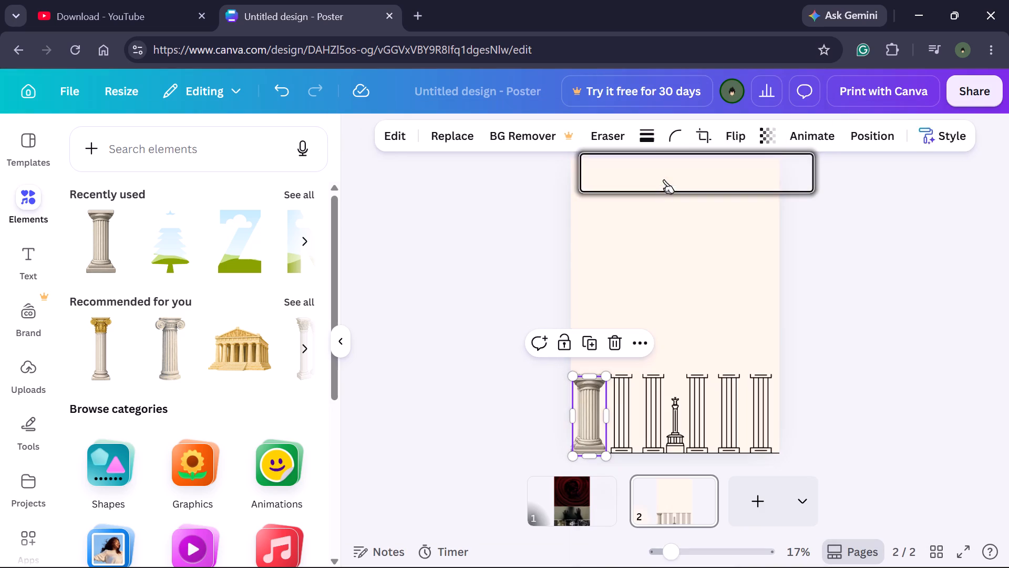
pyautogui.moveTo(591, 419); pyautogui.dragTo(598, 412)
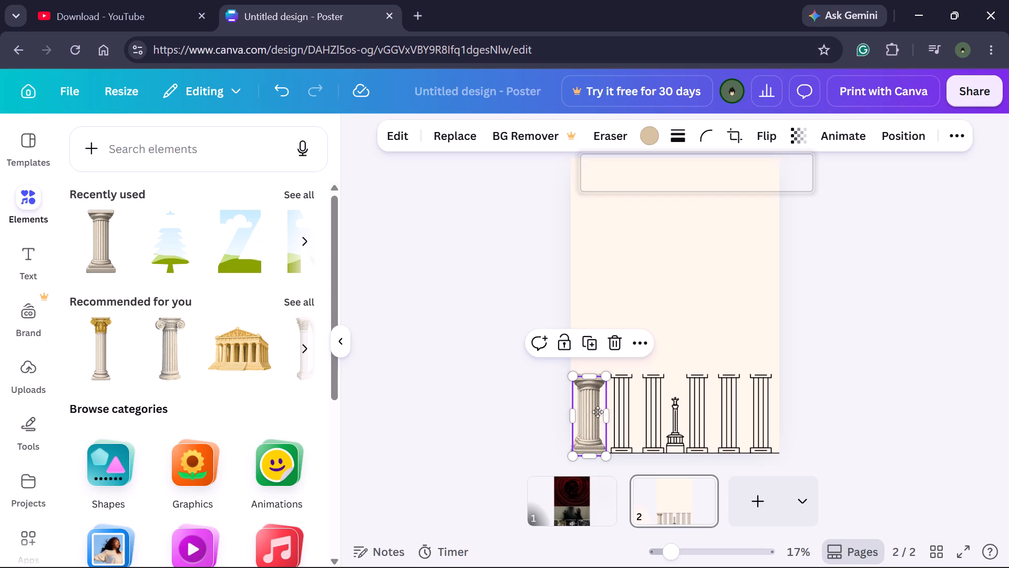
pyautogui.moveTo(598, 412); pyautogui.dragTo(629, 420)
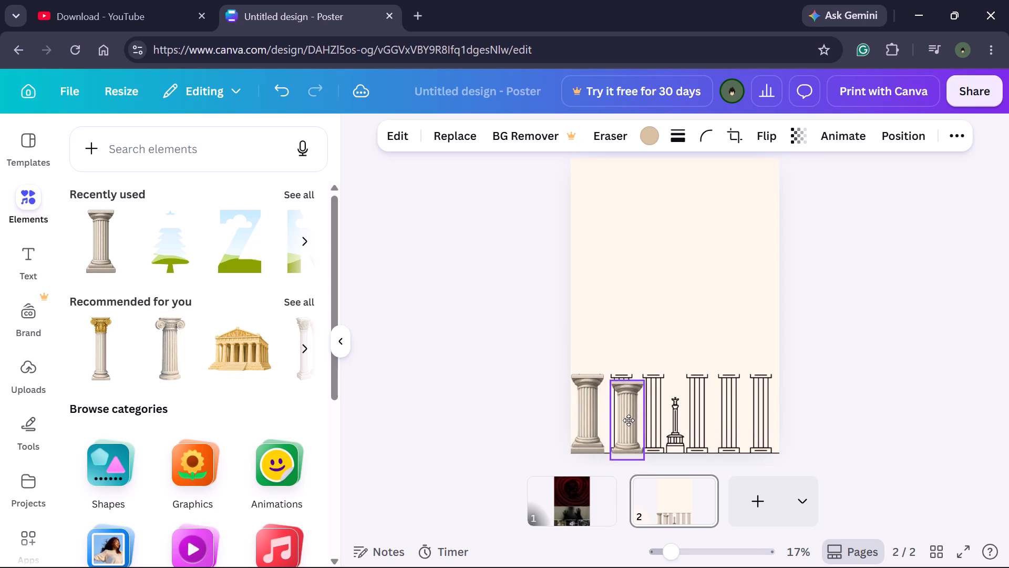
pyautogui.moveTo(629, 420); pyautogui.dragTo(623, 418)
# Duplicate the stone column four more times along the bottom edge to form a row of six adjoining columns.
pyautogui.moveTo(625, 414); pyautogui.dragTo(631, 397, button='right')
pyautogui.click(672, 173)
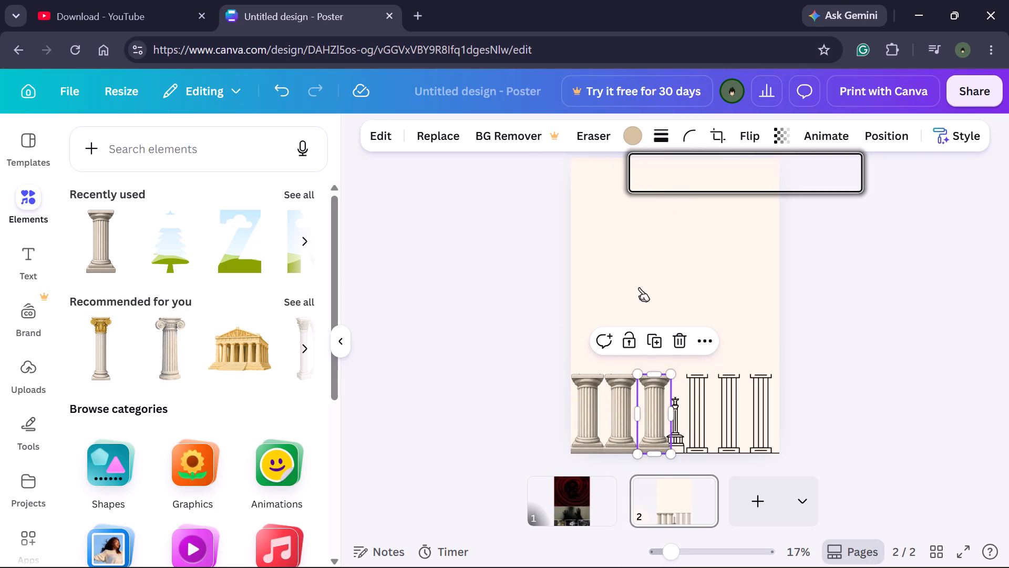
pyautogui.moveTo(651, 403); pyautogui.dragTo(656, 398, button='right')
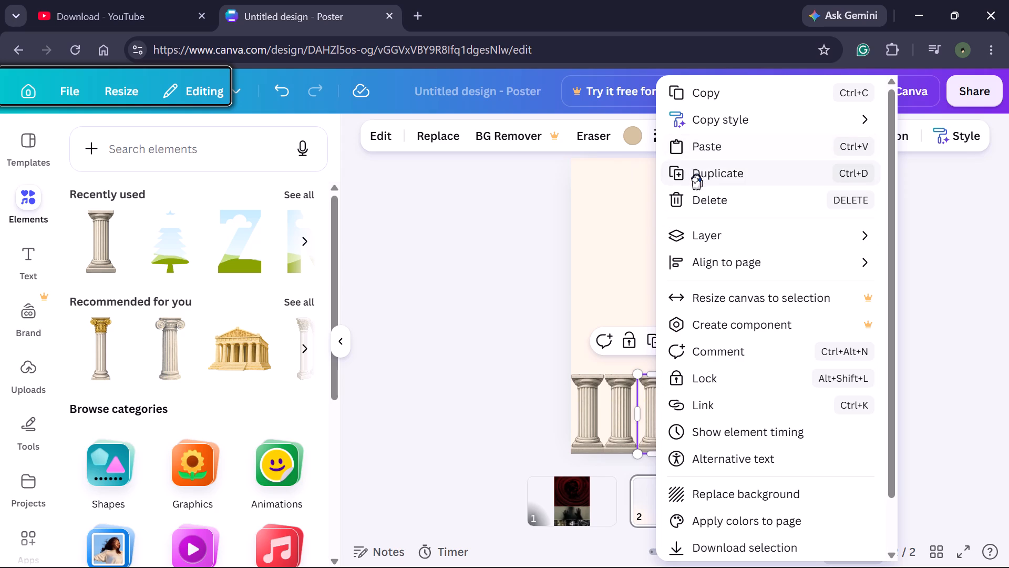
pyautogui.click(697, 172)
pyautogui.rightClick(686, 397)
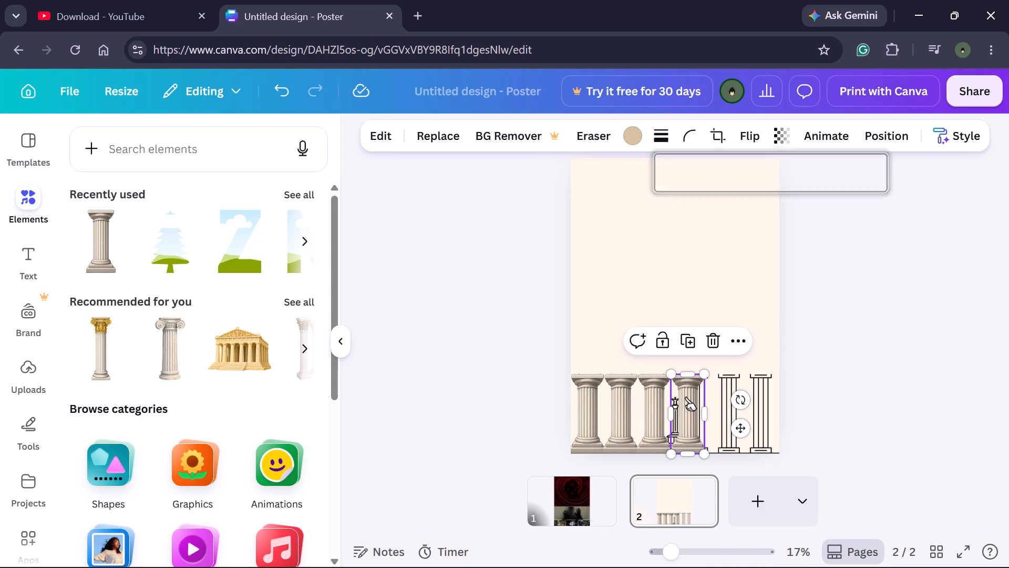
pyautogui.click(774, 173)
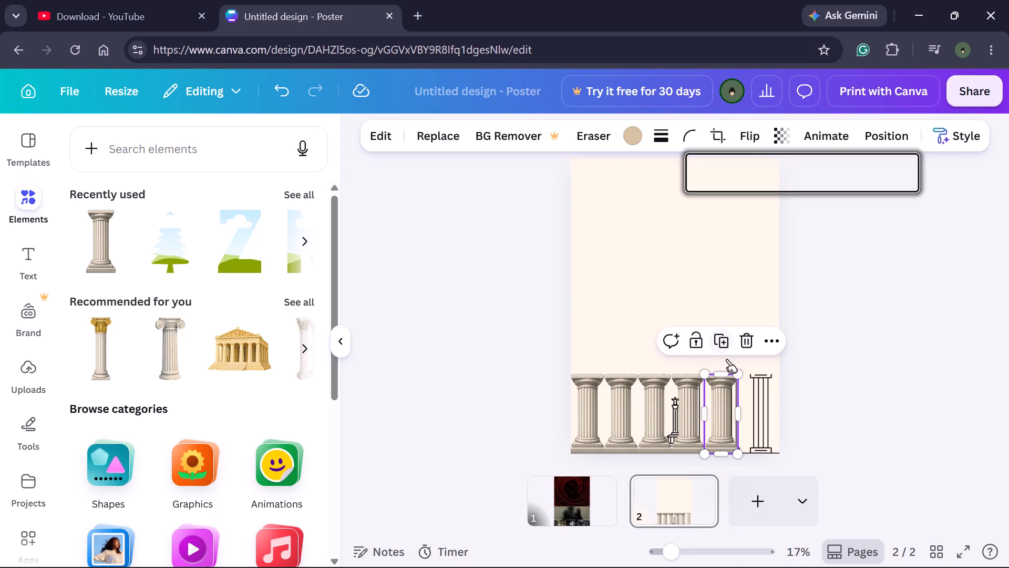
pyautogui.rightClick(723, 408)
pyautogui.click(811, 166)
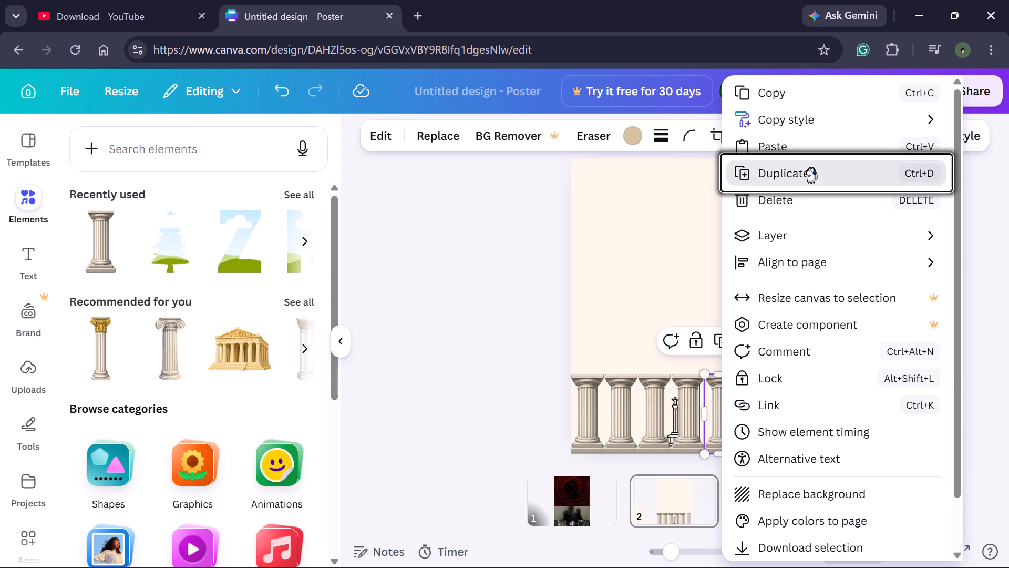
pyautogui.click(933, 394)
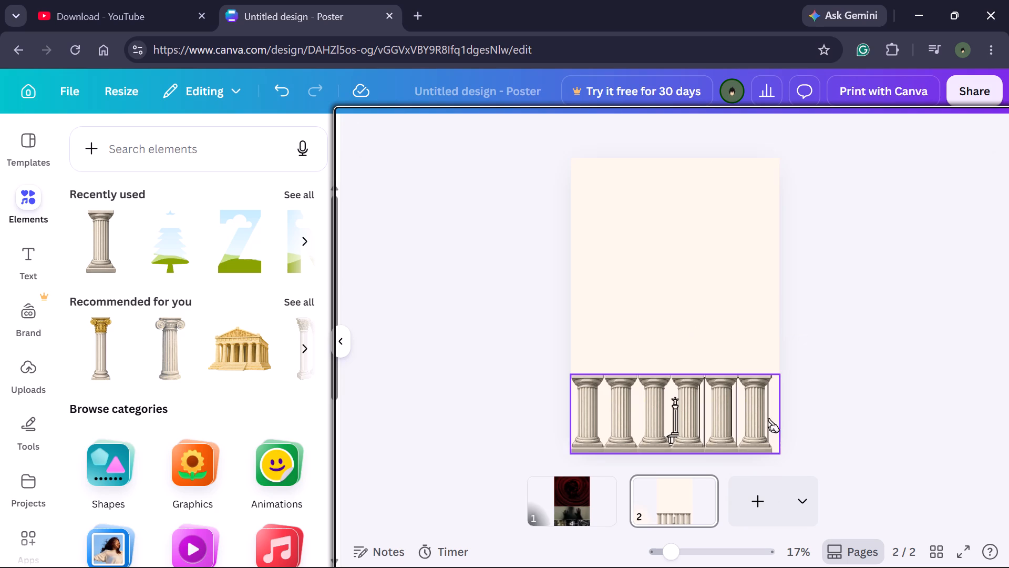
# Move all six stone columns together with the outlined illustration slightly down, keeping the row flush with the page's left edge.
pyautogui.moveTo(557, 354); pyautogui.dragTo(786, 426)
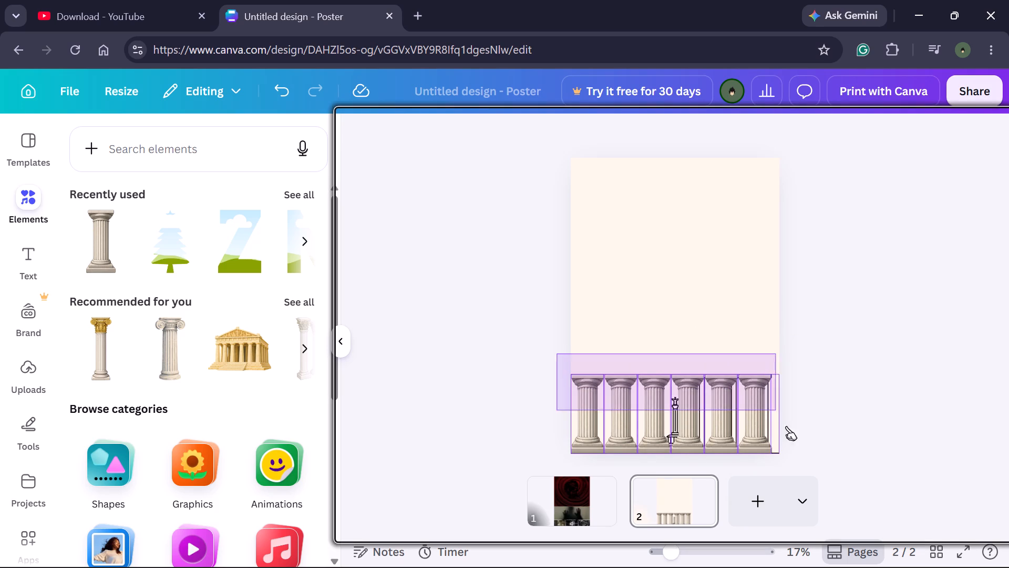
pyautogui.moveTo(786, 426); pyautogui.dragTo(800, 446)
pyautogui.moveTo(682, 407); pyautogui.dragTo(687, 404)
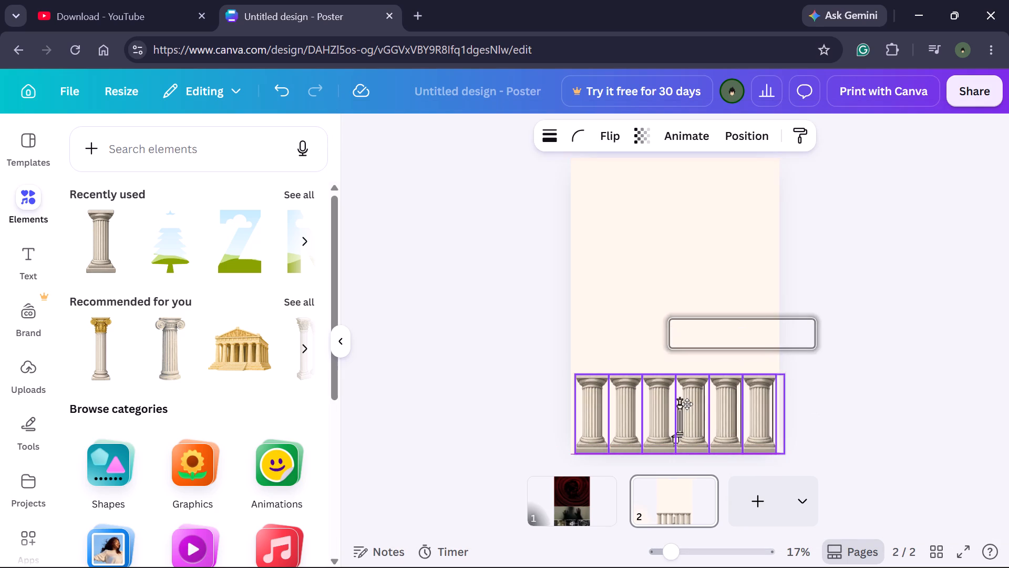
pyautogui.moveTo(687, 404); pyautogui.dragTo(675, 405)
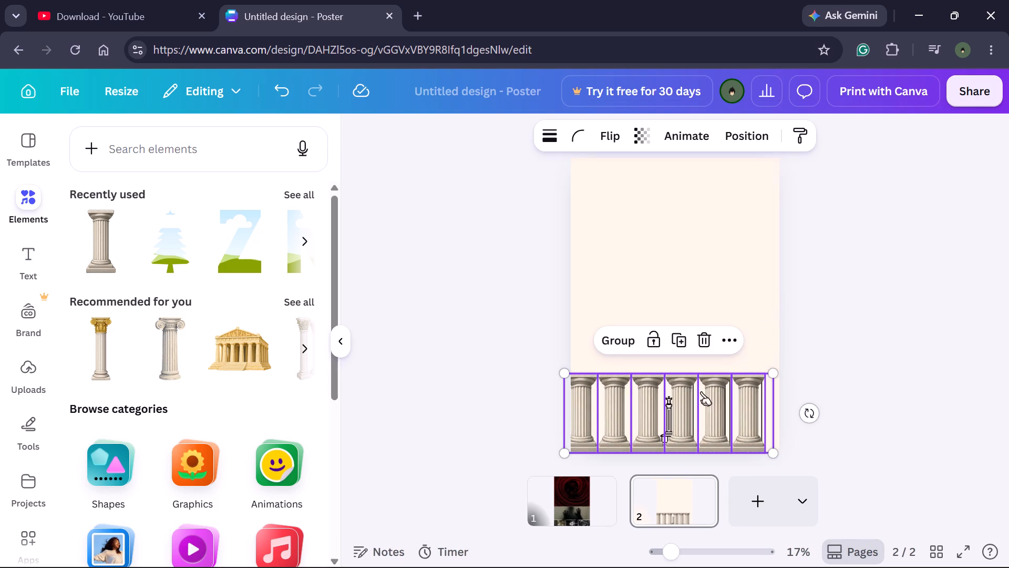
pyautogui.moveTo(708, 397); pyautogui.dragTo(716, 396)
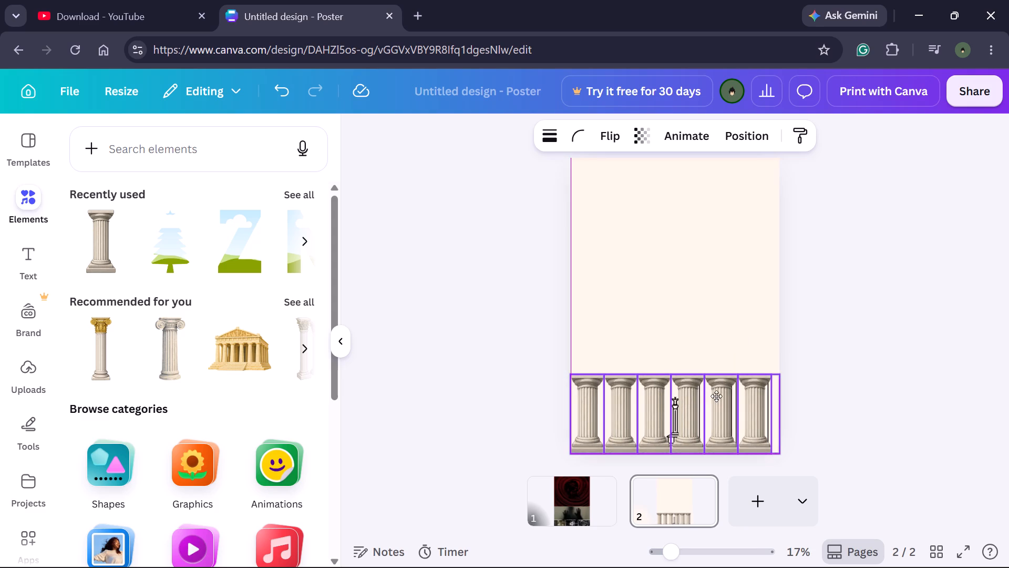
pyautogui.moveTo(716, 396); pyautogui.dragTo(719, 401)
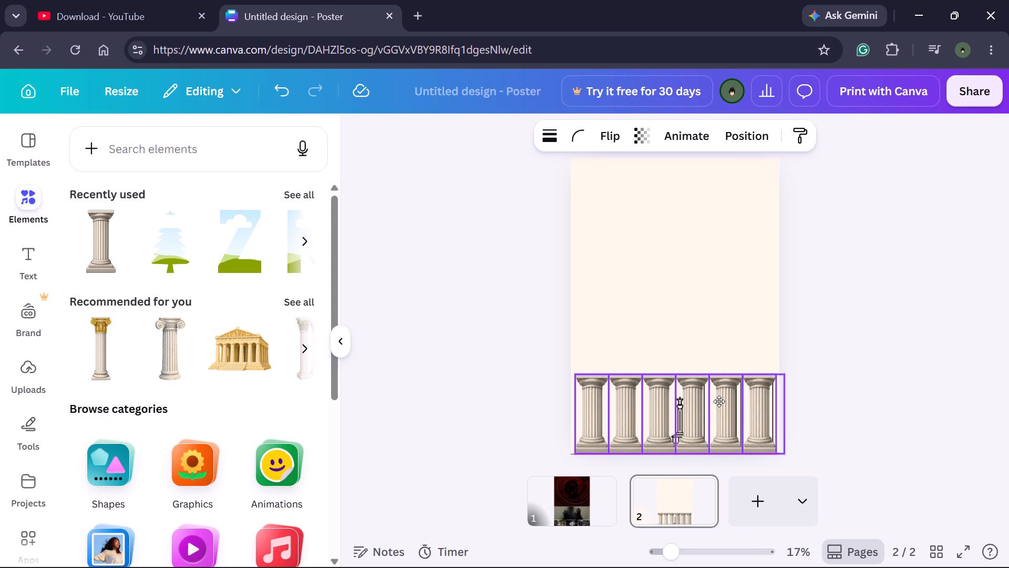
pyautogui.moveTo(719, 401); pyautogui.dragTo(717, 403)
pyautogui.click(868, 332)
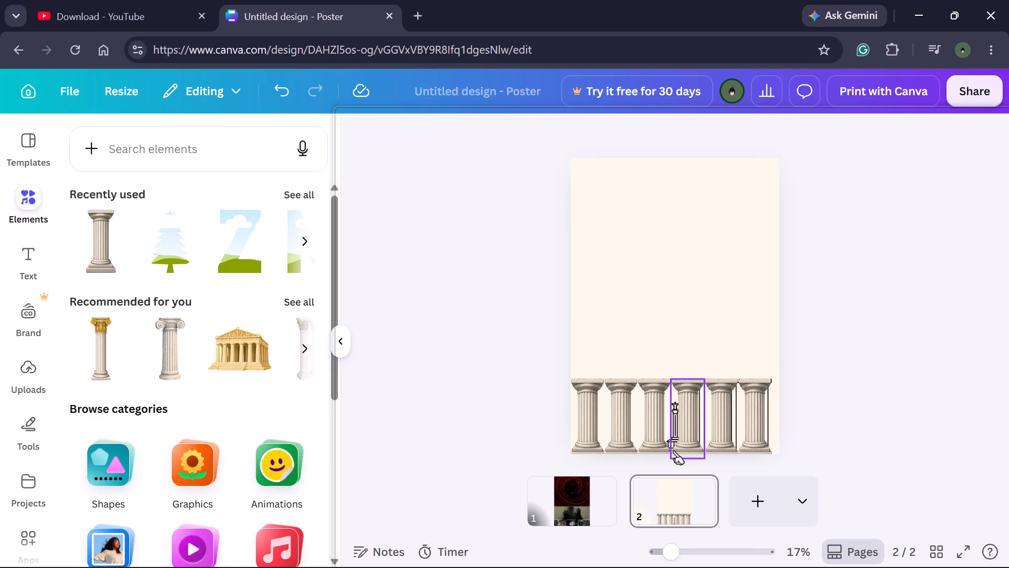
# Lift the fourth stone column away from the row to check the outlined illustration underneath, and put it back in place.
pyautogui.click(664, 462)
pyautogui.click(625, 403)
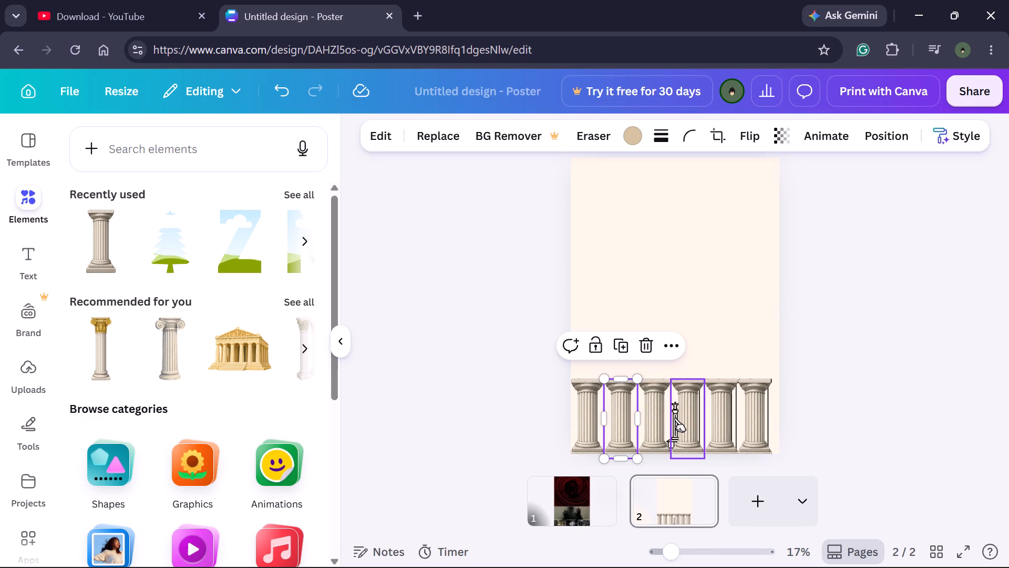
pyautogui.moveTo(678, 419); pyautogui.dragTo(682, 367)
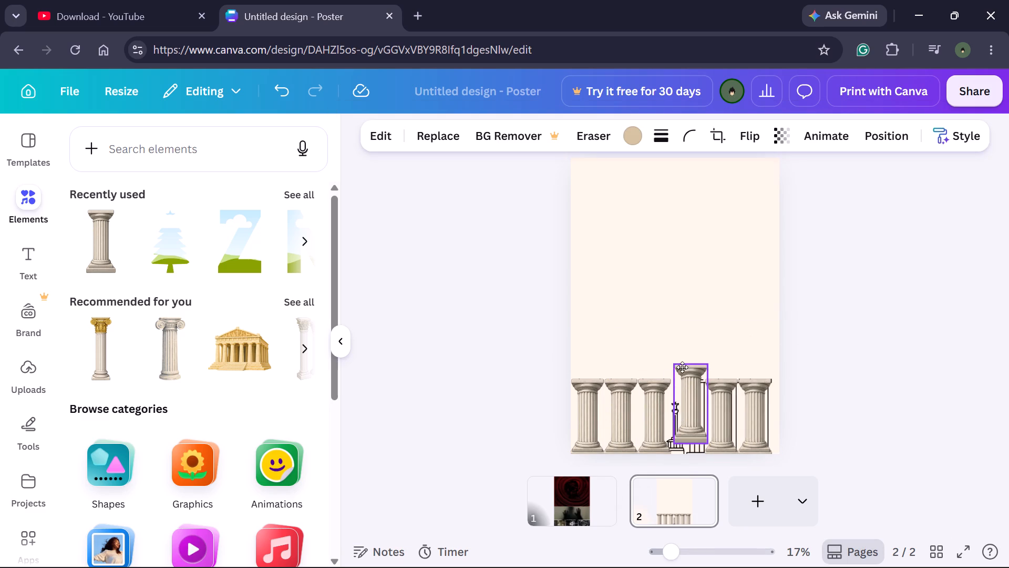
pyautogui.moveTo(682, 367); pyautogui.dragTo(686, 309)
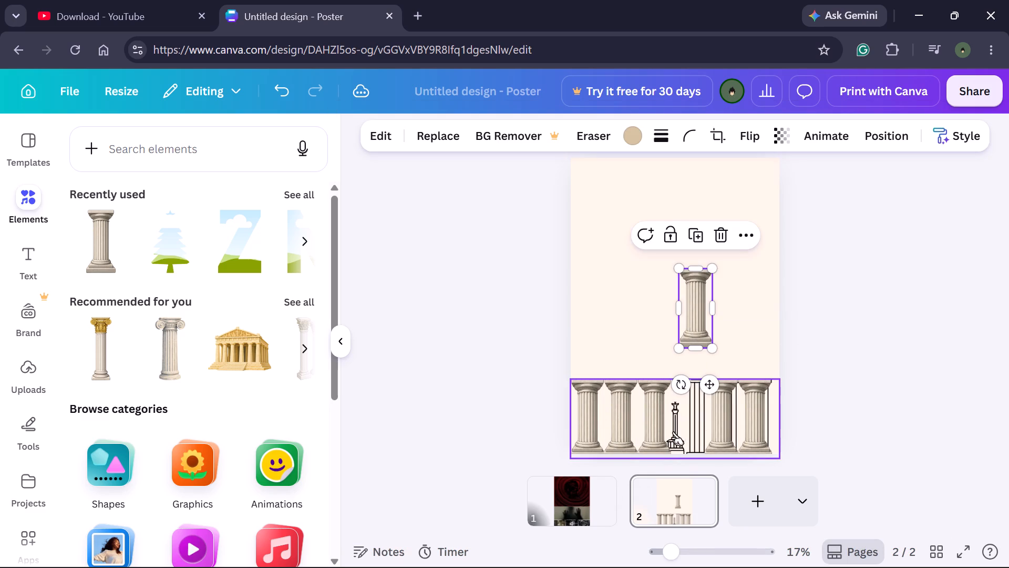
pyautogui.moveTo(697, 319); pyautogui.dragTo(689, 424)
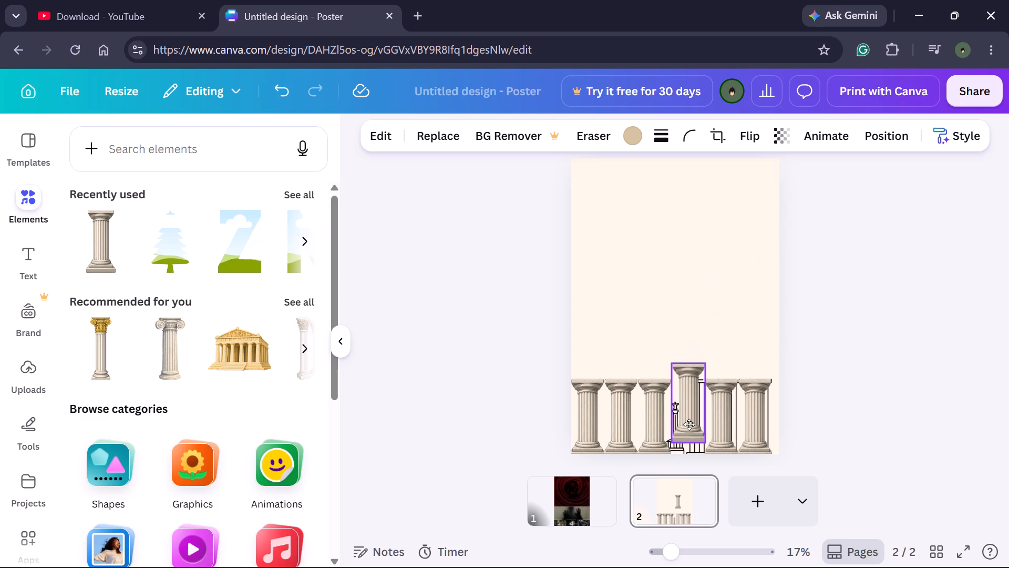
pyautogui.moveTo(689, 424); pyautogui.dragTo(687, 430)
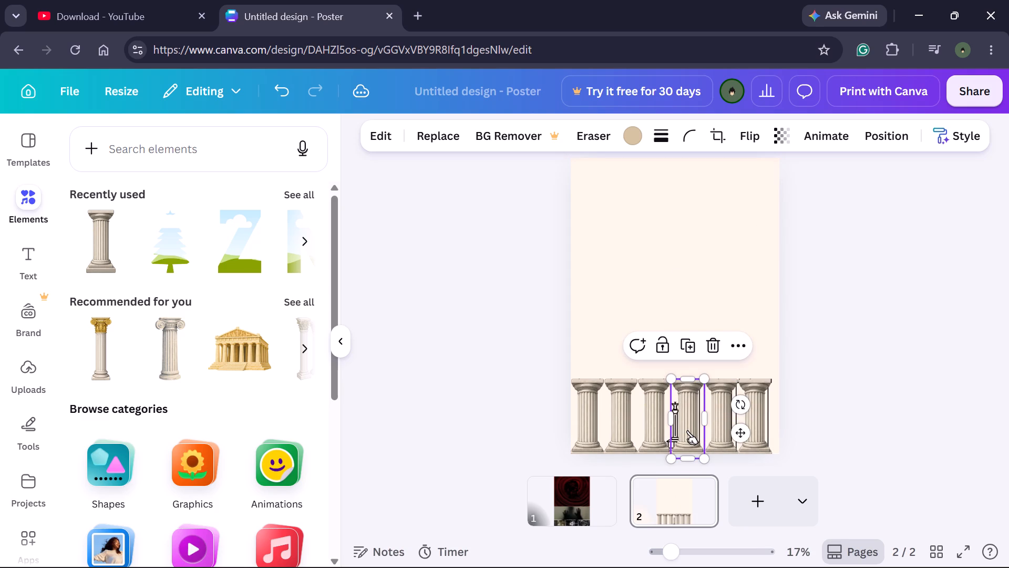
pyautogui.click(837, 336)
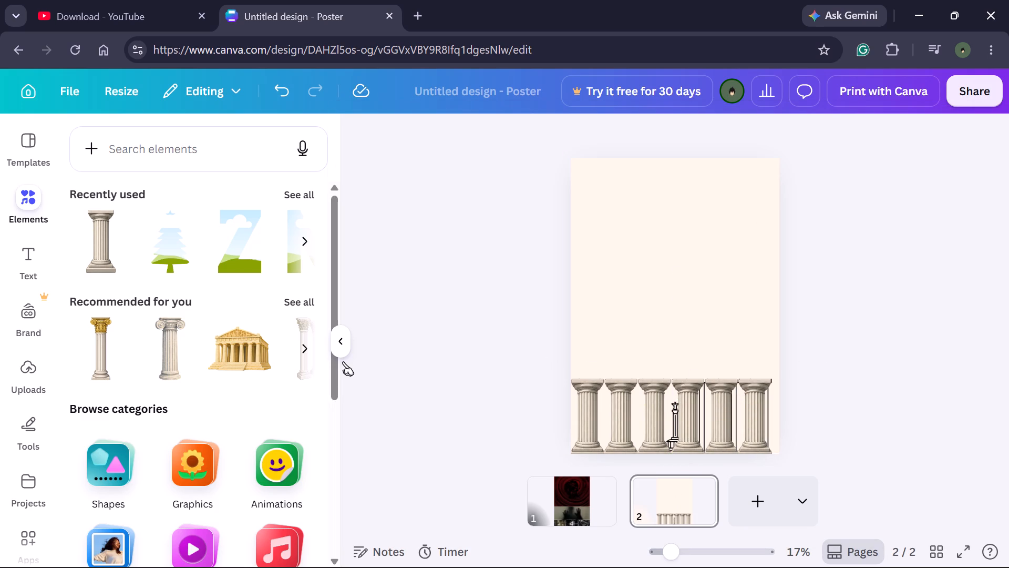
# Browse the full set of recommended elements and add the brown-toned bearded marble bust to the second page.
pyautogui.click(307, 302)
pyautogui.scroll(-2, 246, 366)
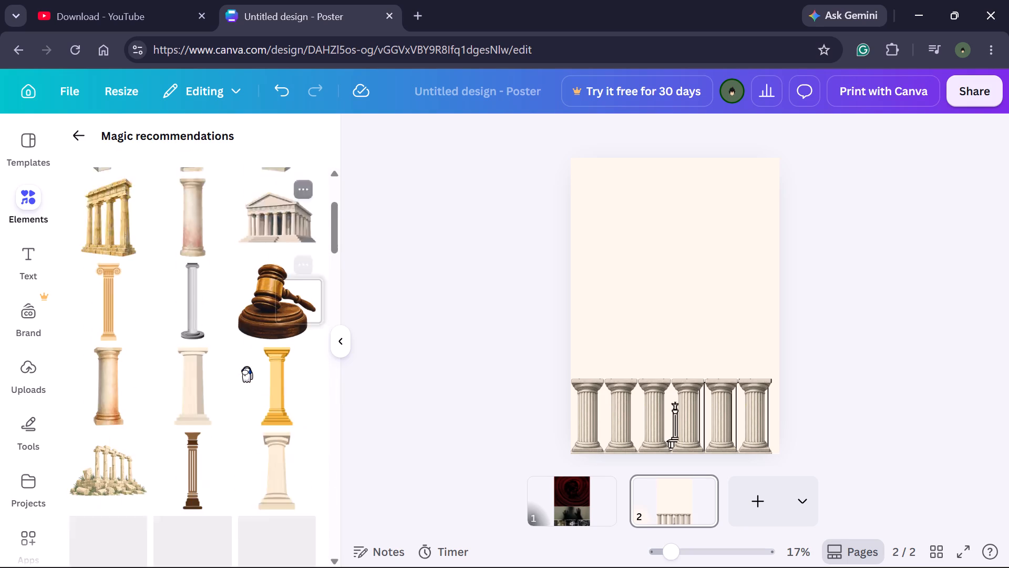
pyautogui.scroll(-2, 244, 363)
pyautogui.scroll(1, 243, 363)
pyautogui.scroll(-1, 243, 363)
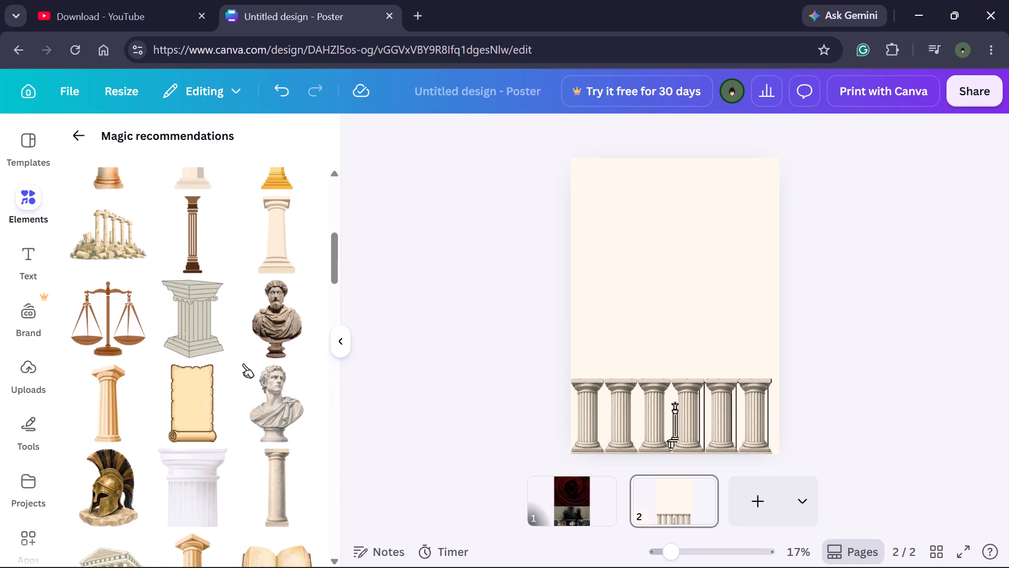
pyautogui.scroll(1, 267, 287)
pyautogui.moveTo(273, 308); pyautogui.dragTo(274, 308)
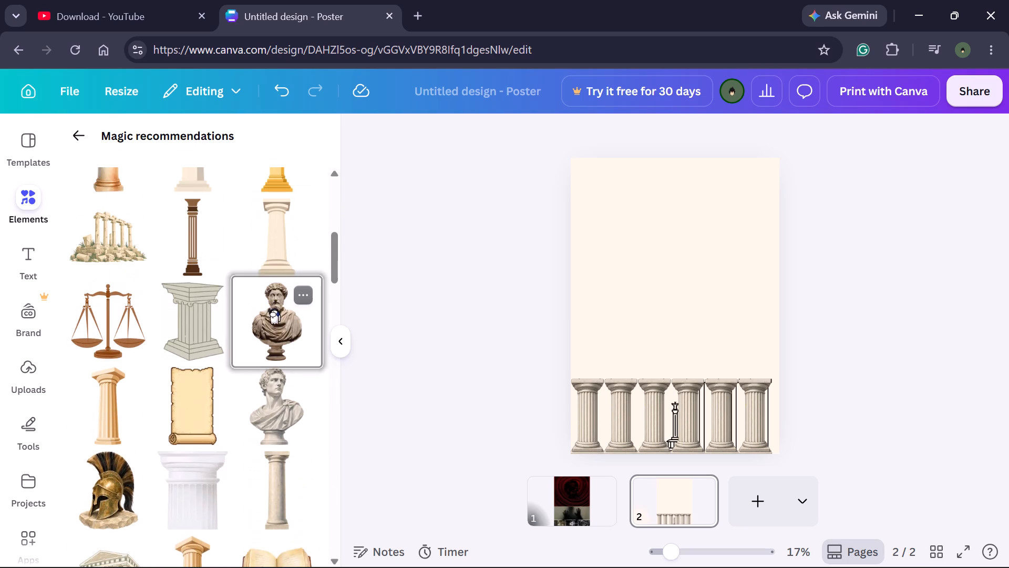
pyautogui.moveTo(274, 308); pyautogui.dragTo(646, 156)
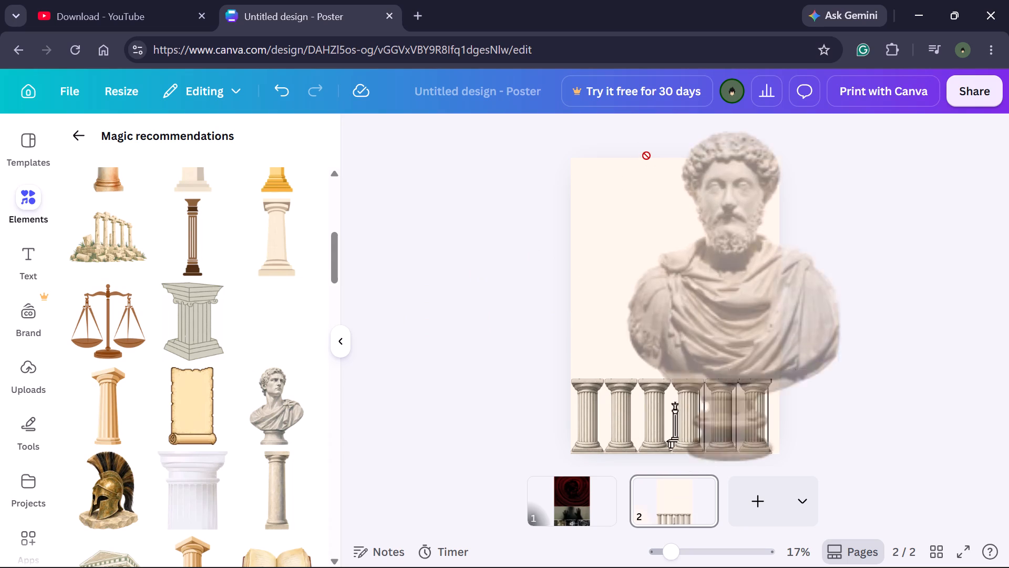
pyautogui.moveTo(646, 156); pyautogui.dragTo(640, 240)
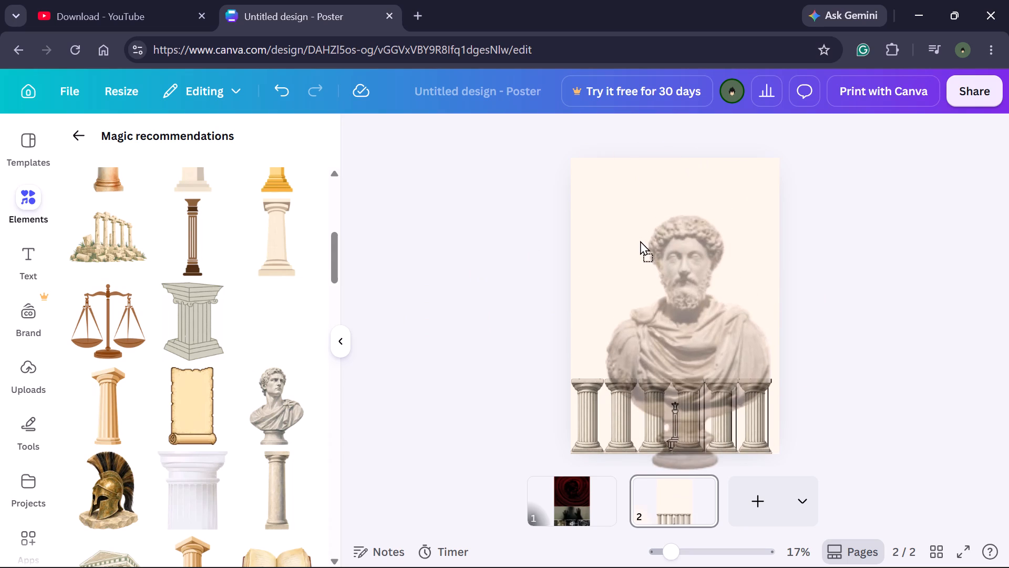
pyautogui.moveTo(640, 240); pyautogui.dragTo(640, 222)
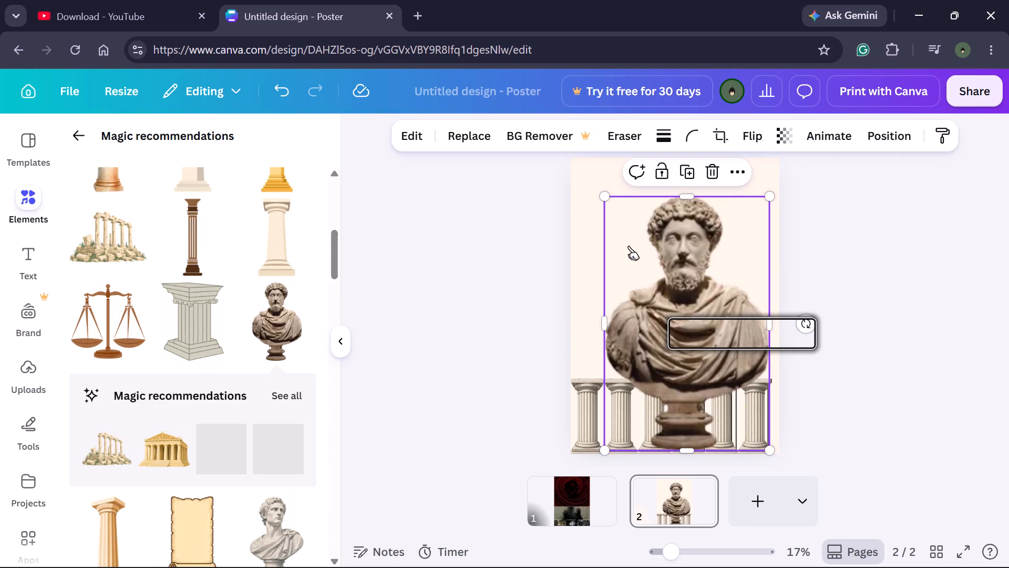
# Shrink the bust and stand it on top of the stone column row, near the page's horizontal centre.
pyautogui.moveTo(773, 198); pyautogui.dragTo(730, 256)
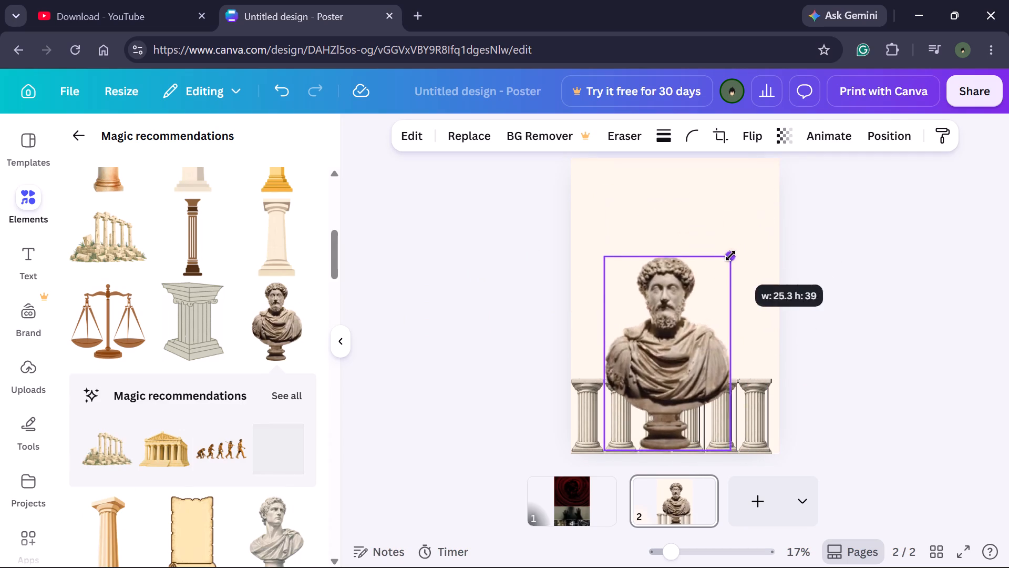
pyautogui.moveTo(730, 256); pyautogui.dragTo(708, 302)
pyautogui.moveTo(640, 381); pyautogui.dragTo(657, 296)
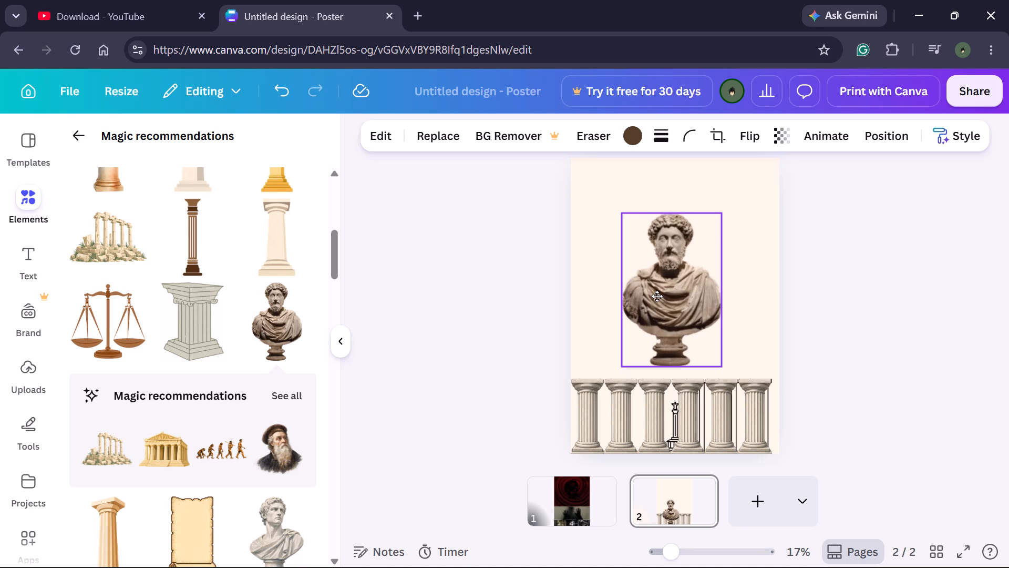
pyautogui.moveTo(657, 296); pyautogui.dragTo(653, 307)
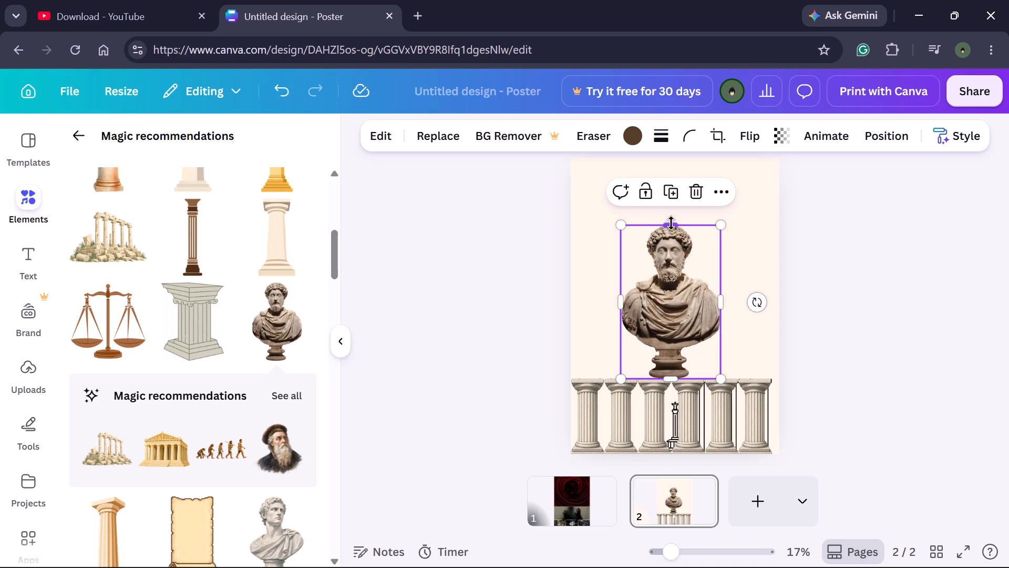
# Enlarge the bust to about 44.4 high and widen it on both sides, with its base slightly overlapping the column tops.
pyautogui.moveTo(672, 224); pyautogui.dragTo(677, 156)
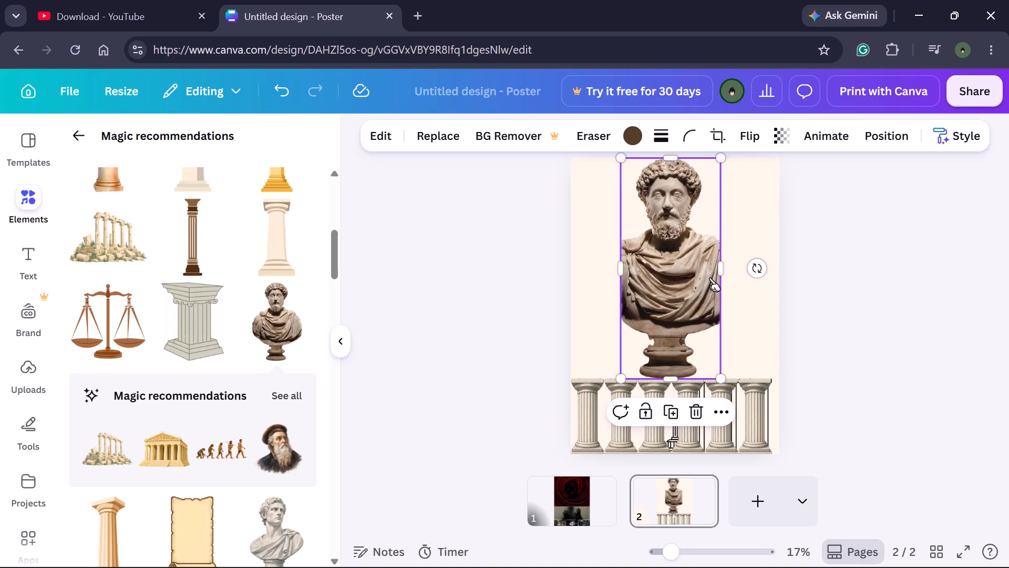
pyautogui.moveTo(720, 263); pyautogui.dragTo(766, 265)
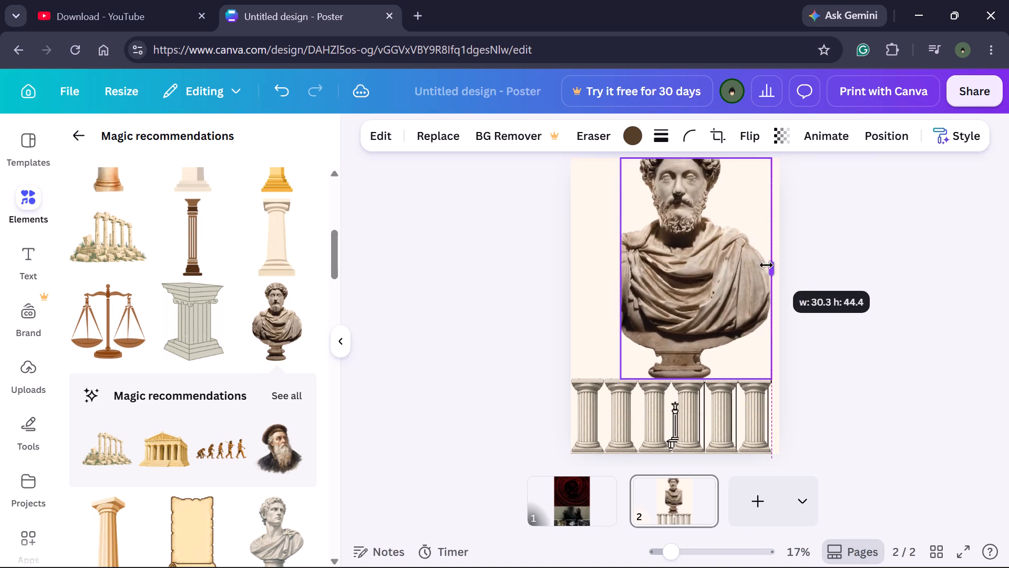
pyautogui.moveTo(766, 265); pyautogui.dragTo(733, 272)
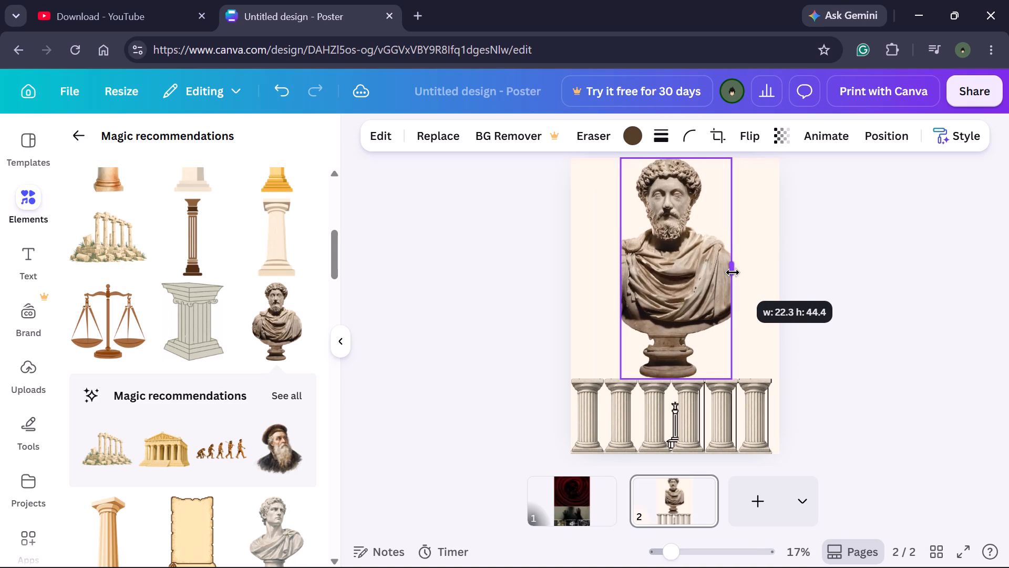
pyautogui.moveTo(733, 272); pyautogui.dragTo(733, 272)
pyautogui.moveTo(616, 266); pyautogui.dragTo(609, 266)
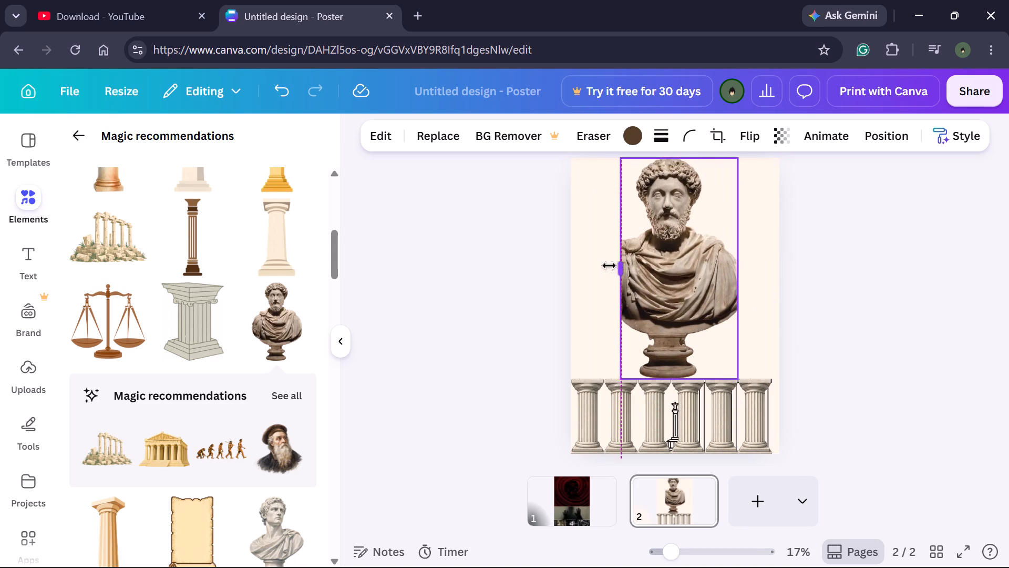
pyautogui.moveTo(609, 266); pyautogui.dragTo(595, 267)
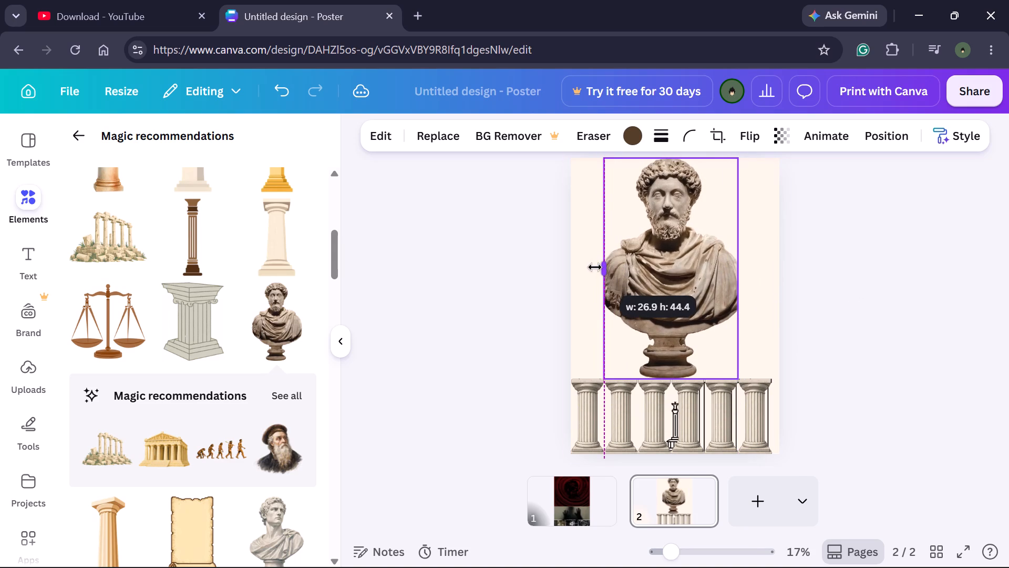
pyautogui.moveTo(595, 267); pyautogui.dragTo(593, 268)
pyautogui.click(832, 244)
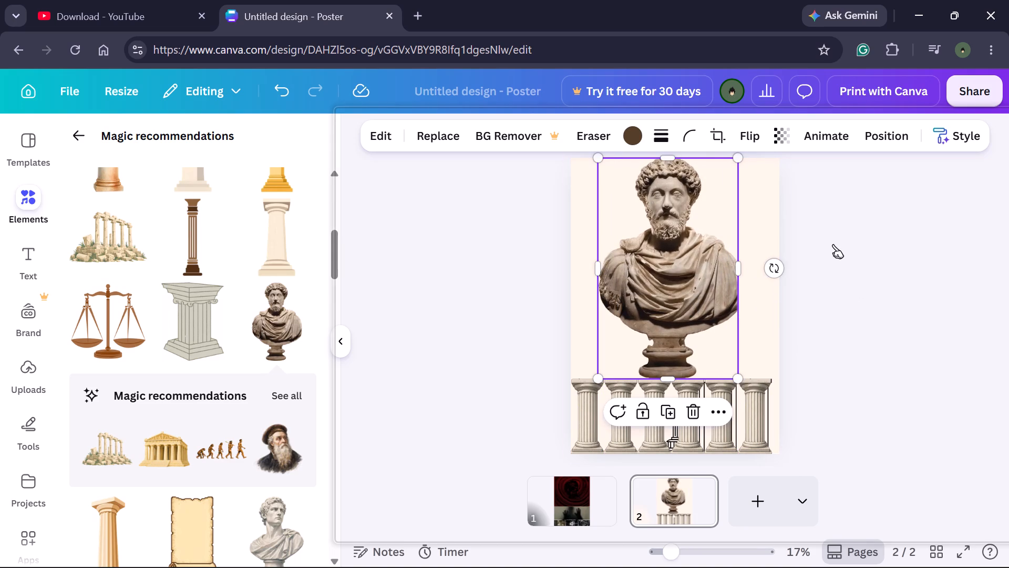
pyautogui.moveTo(691, 287); pyautogui.dragTo(691, 299)
pyautogui.click(864, 278)
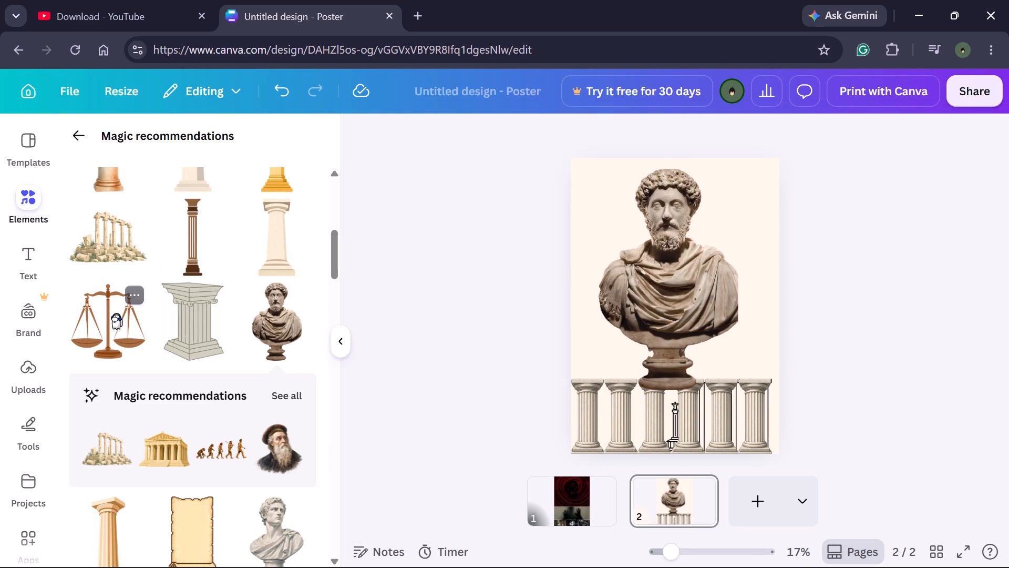
# Add the brown balance scales from the recommended elements and place them over the lower part of the bust.
pyautogui.moveTo(114, 316); pyautogui.dragTo(677, 415)
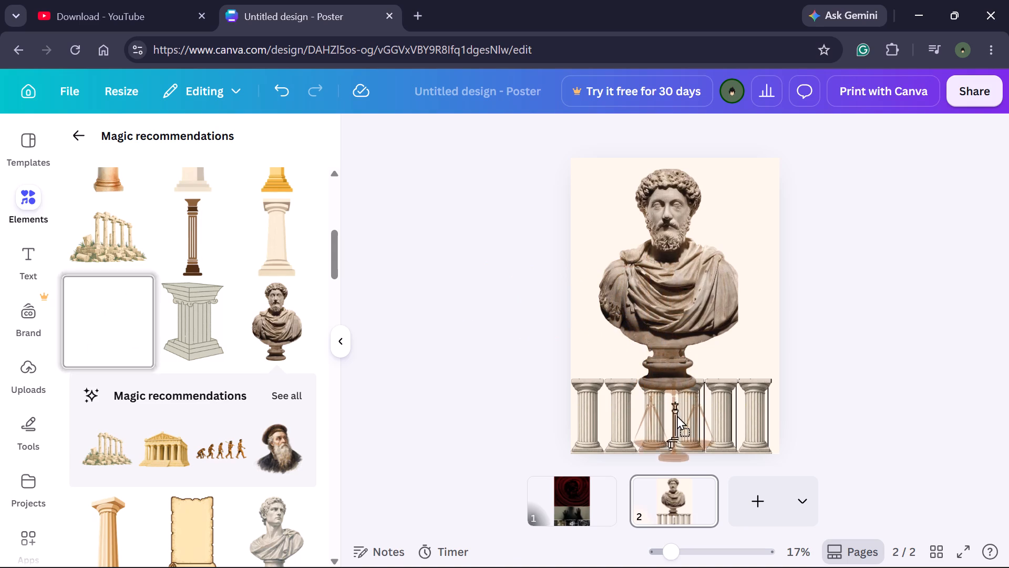
pyautogui.moveTo(677, 415); pyautogui.dragTo(671, 407)
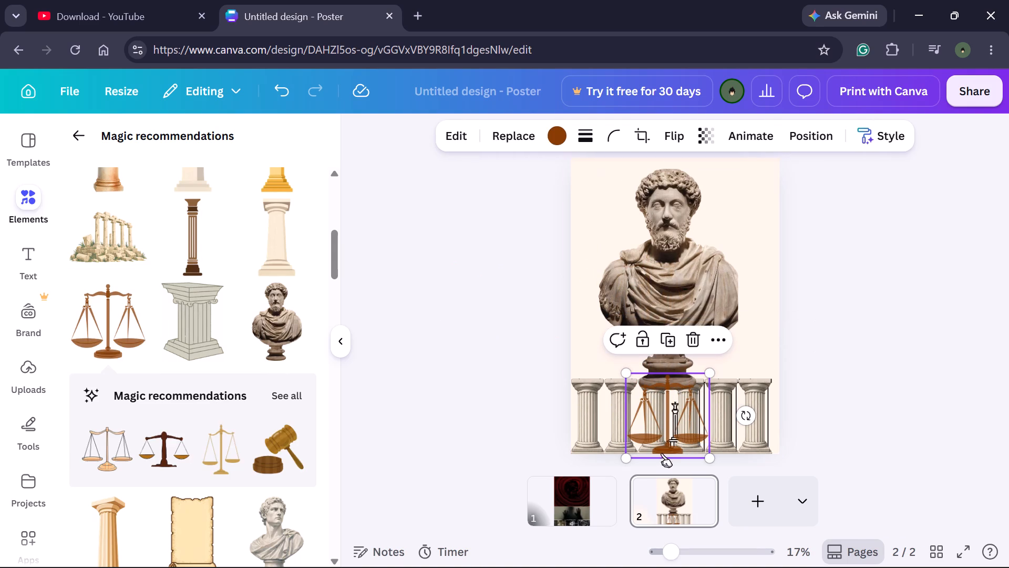
pyautogui.moveTo(663, 412); pyautogui.dragTo(658, 344)
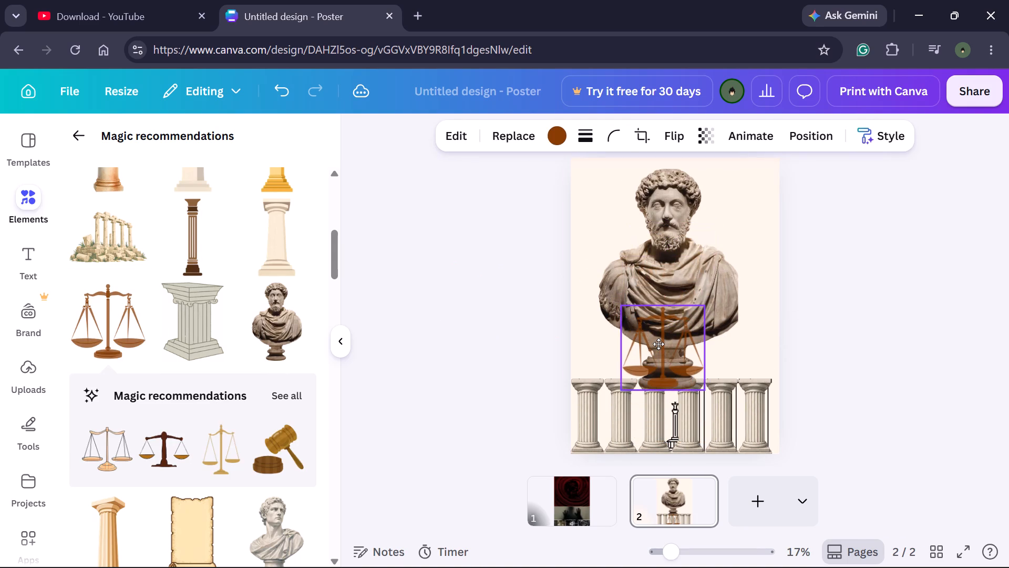
pyautogui.moveTo(658, 344); pyautogui.dragTo(663, 344)
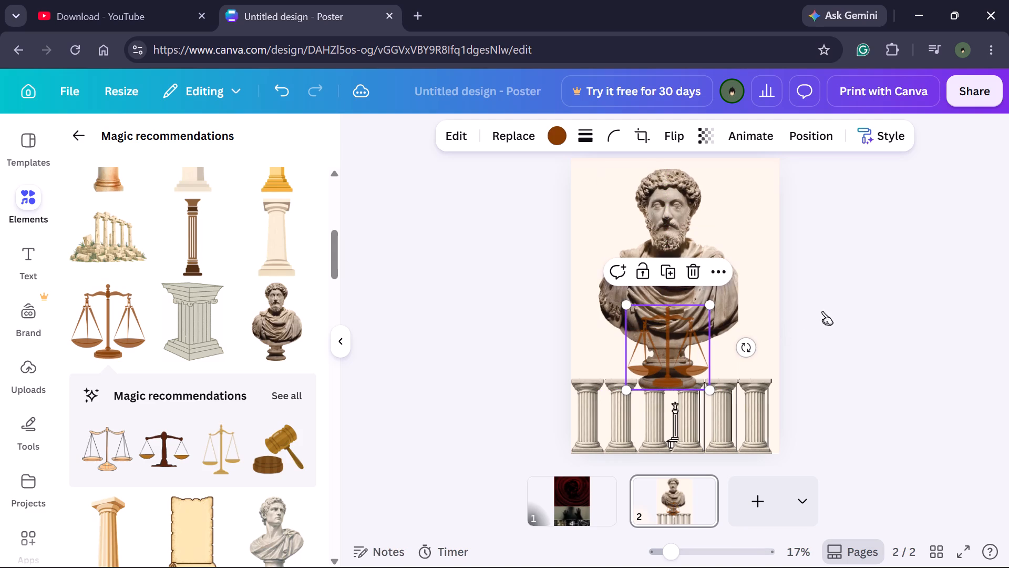
pyautogui.click(884, 287)
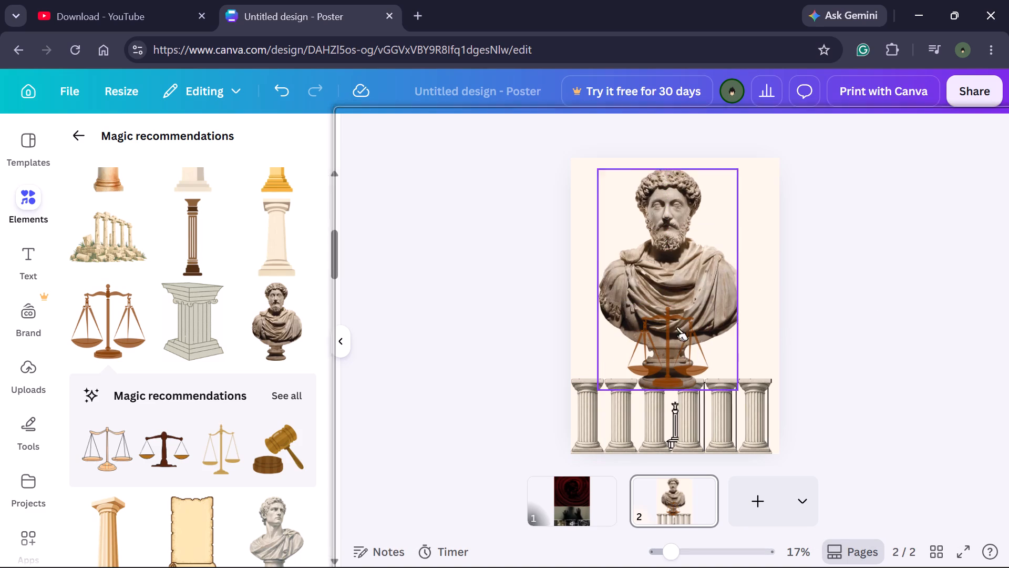
# Recolour the balance scales black.
pyautogui.click(677, 342)
pyautogui.click(562, 141)
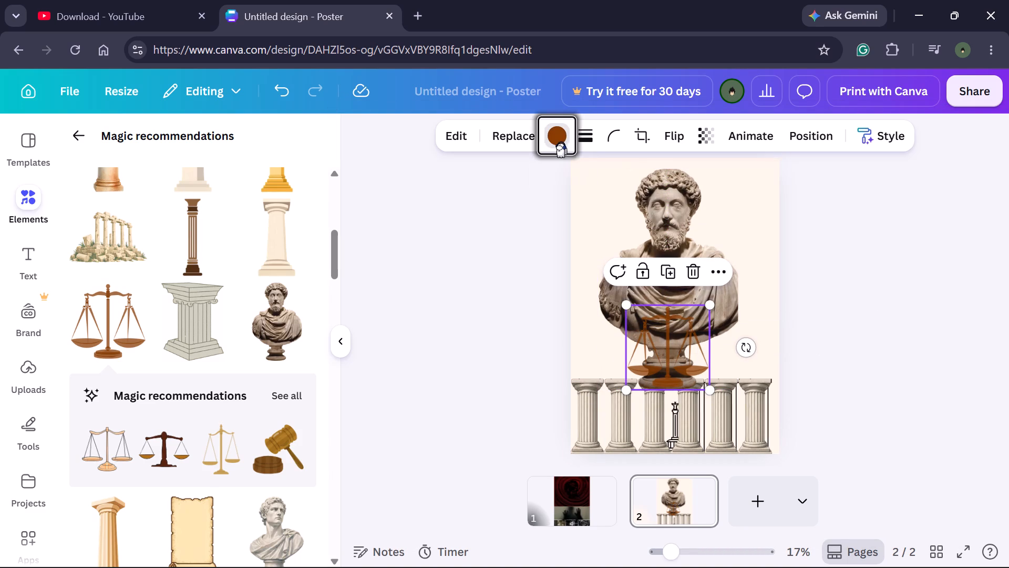
pyautogui.click(203, 258)
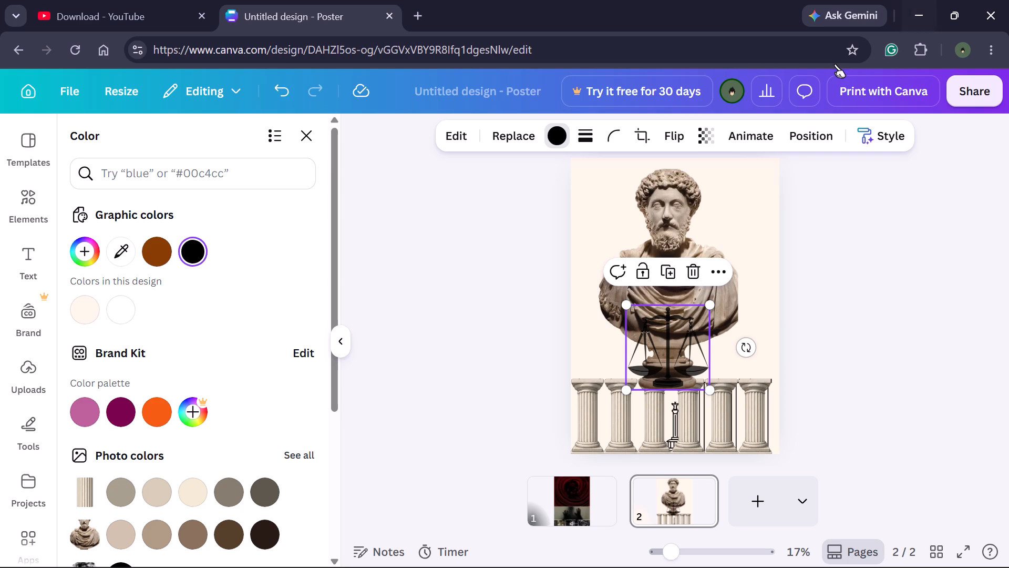
pyautogui.click(899, 272)
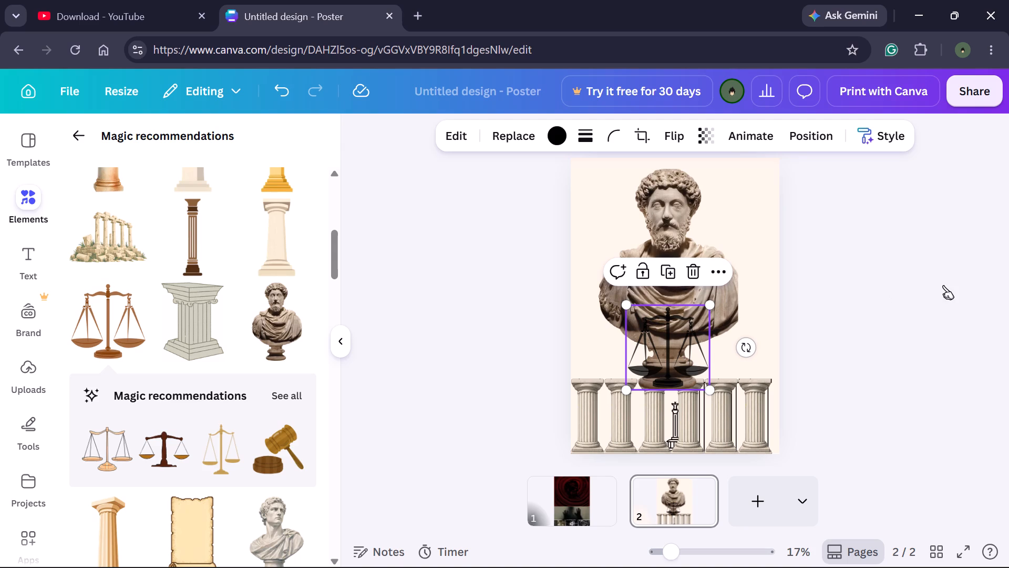
pyautogui.click(816, 249)
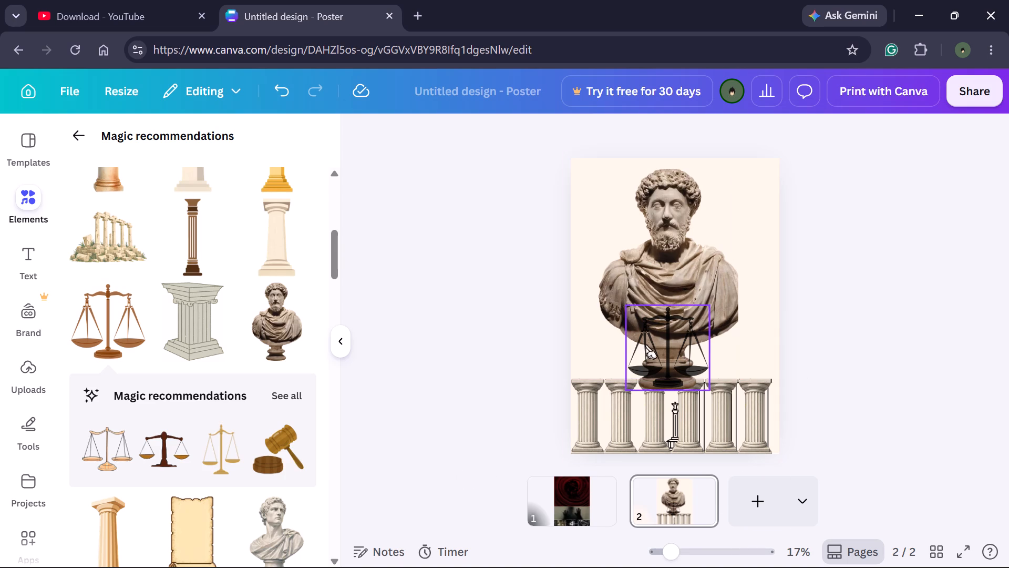
# Move the black scales slightly up over the bust's pedestal, just above the column row.
pyautogui.moveTo(652, 342); pyautogui.dragTo(641, 334)
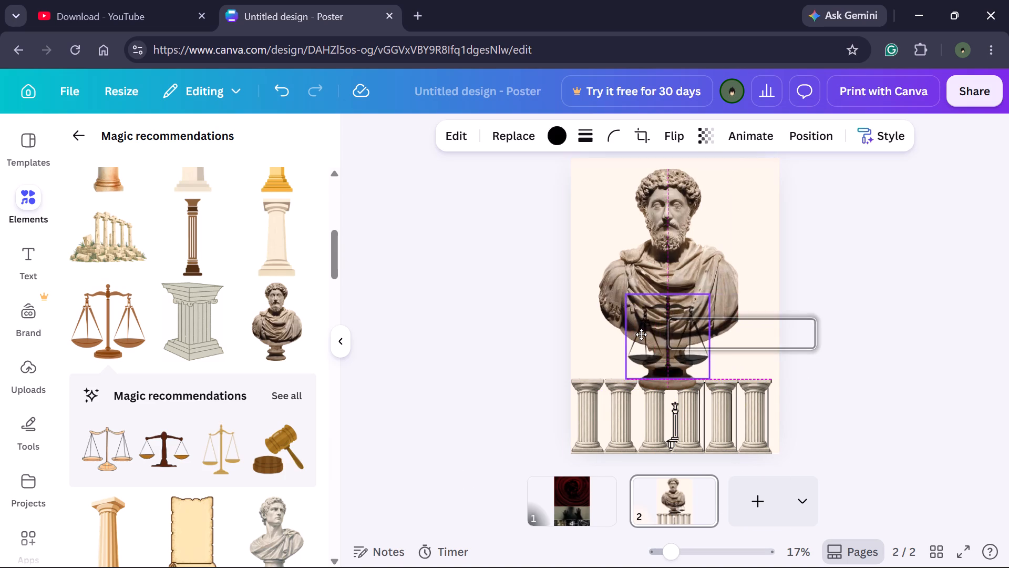
pyautogui.moveTo(641, 334); pyautogui.dragTo(654, 337)
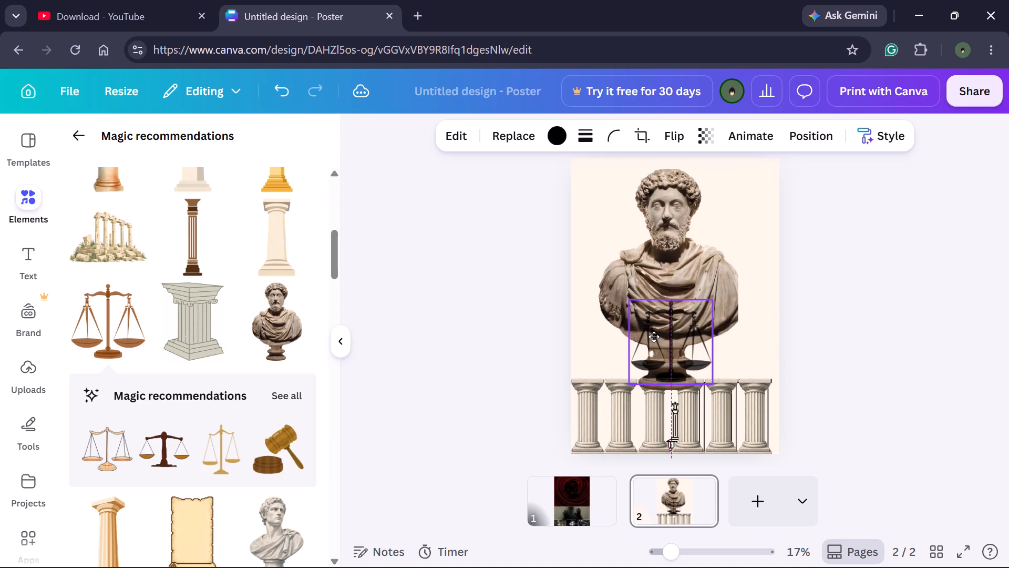
pyautogui.moveTo(654, 337); pyautogui.dragTo(655, 331)
pyautogui.click(873, 300)
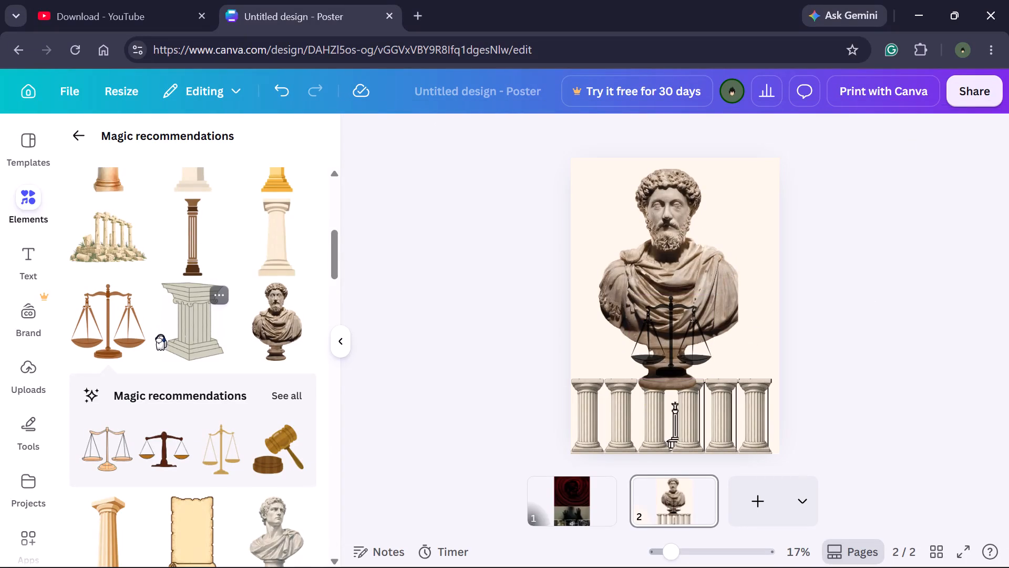
# Add the dark brown column element, shrink it to fit within the first stone column, and centre it there.
pyautogui.scroll(-1, 161, 334)
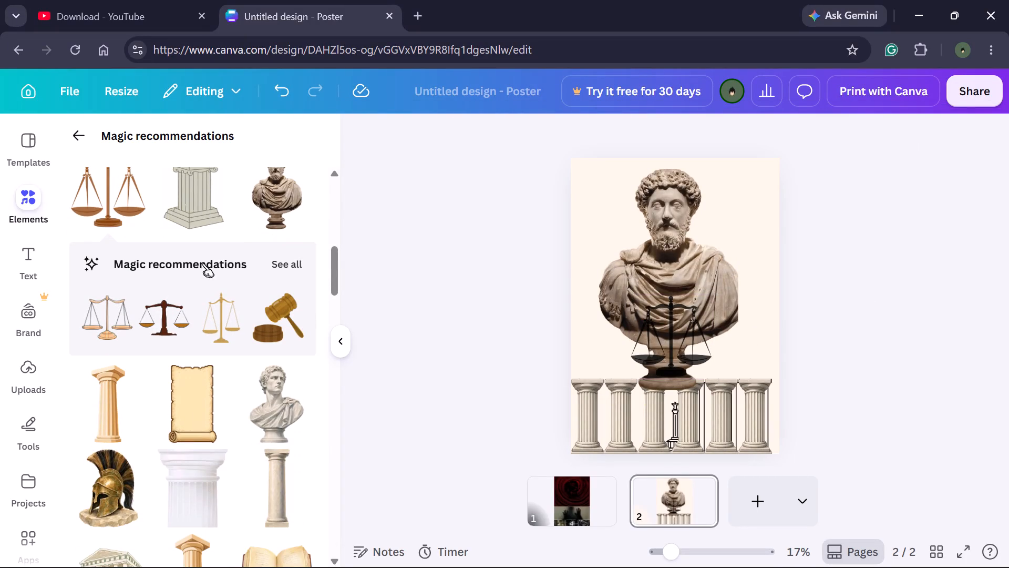
pyautogui.scroll(1, 203, 263)
pyautogui.moveTo(195, 249); pyautogui.dragTo(815, 469)
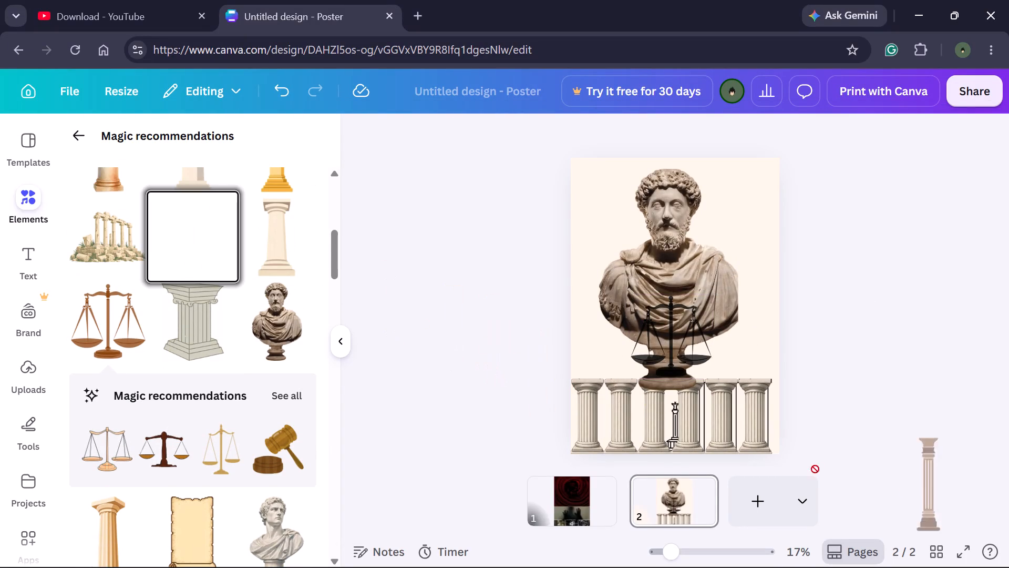
pyautogui.moveTo(815, 469); pyautogui.dragTo(616, 384)
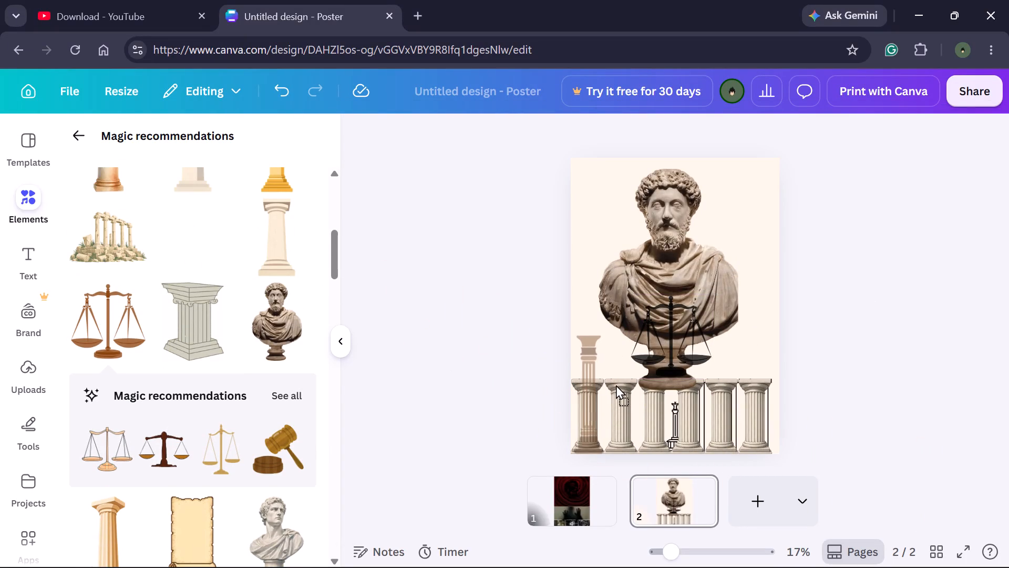
pyautogui.moveTo(616, 384); pyautogui.dragTo(615, 383)
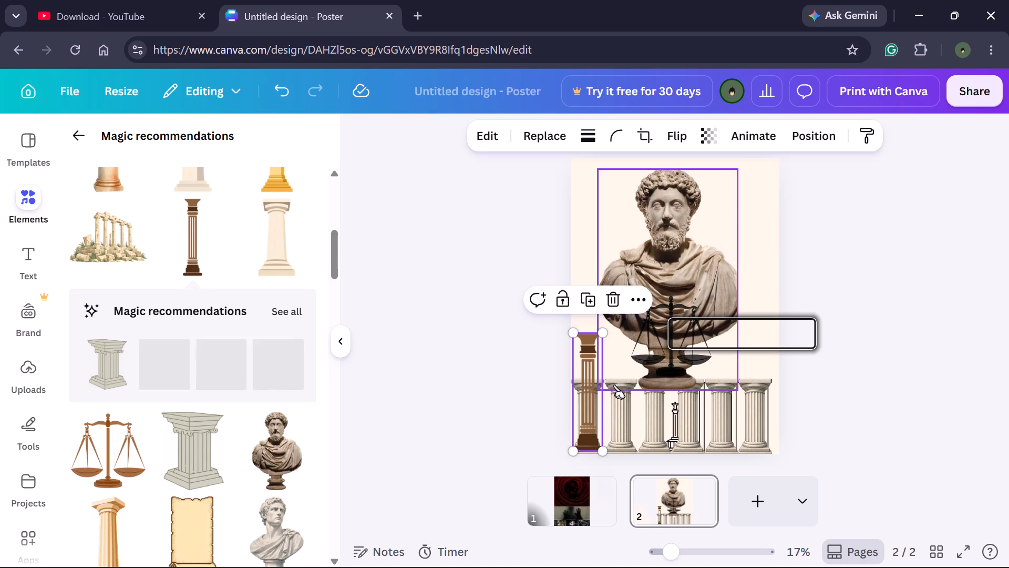
pyautogui.moveTo(602, 331); pyautogui.dragTo(602, 361)
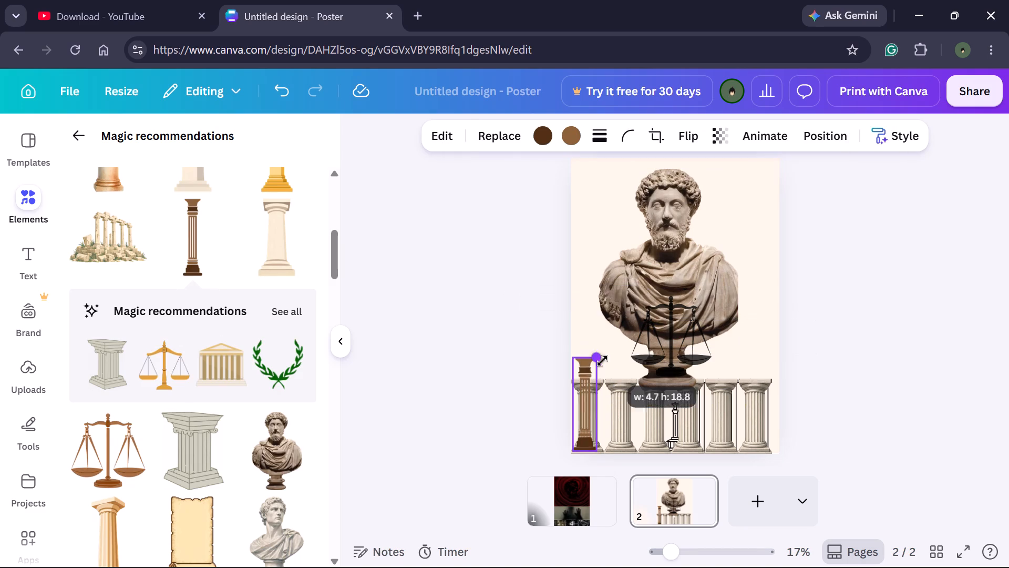
pyautogui.moveTo(602, 361); pyautogui.dragTo(592, 390)
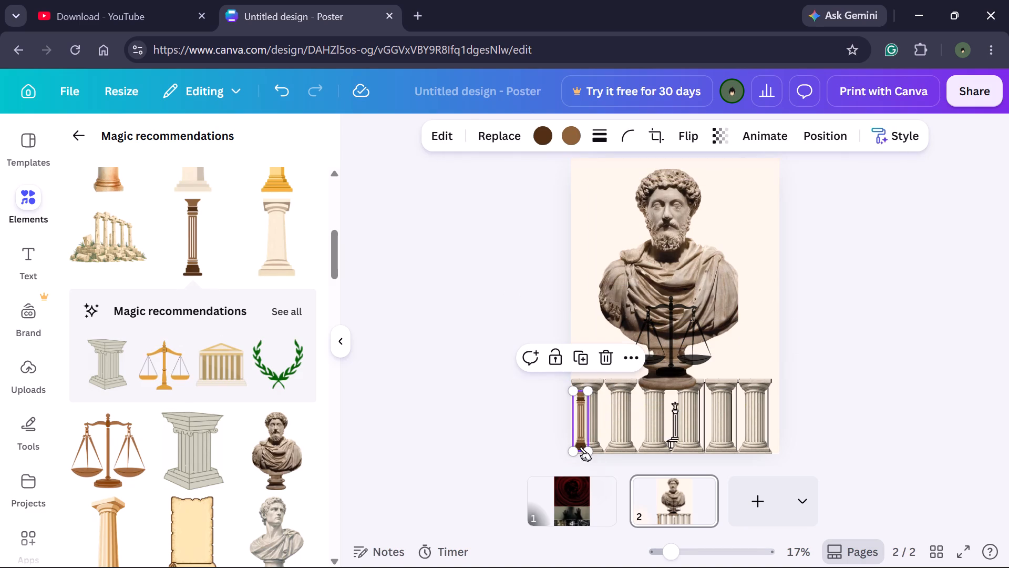
pyautogui.moveTo(584, 423); pyautogui.dragTo(590, 419)
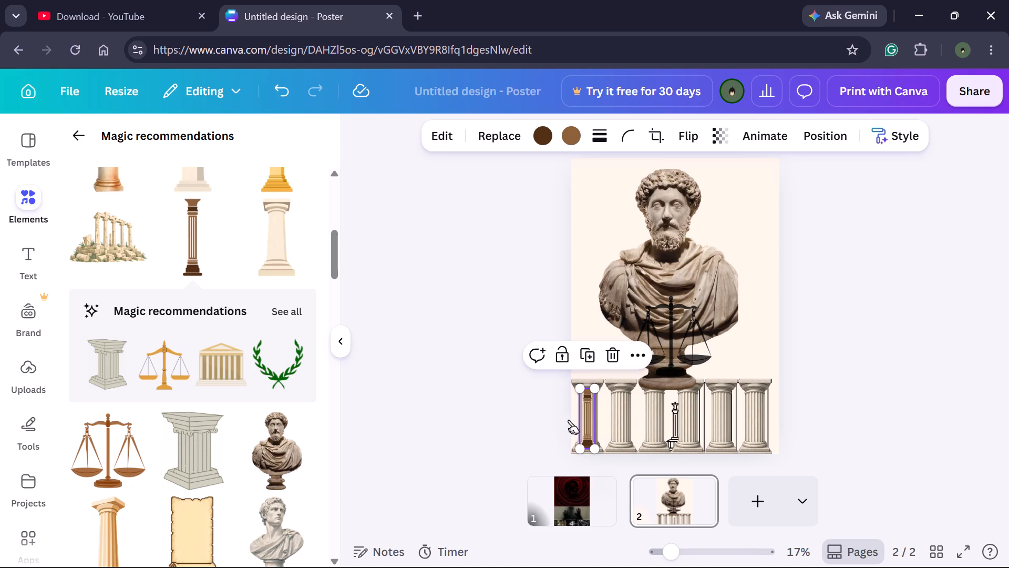
# Duplicate the brown column inside the first stone column and centre the copy within the second stone column.
pyautogui.rightClick(586, 421)
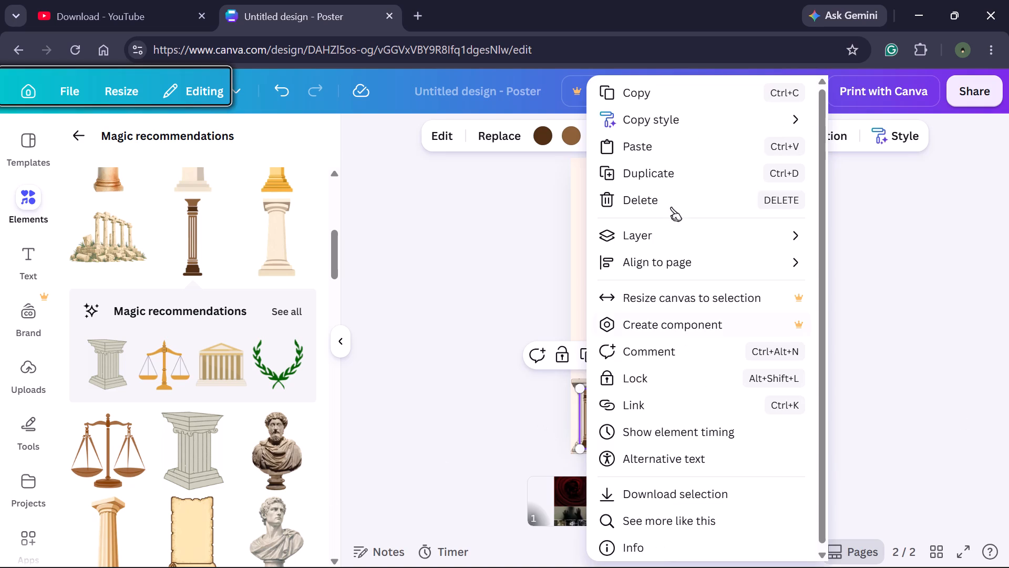
pyautogui.click(966, 372)
pyautogui.rightClick(583, 422)
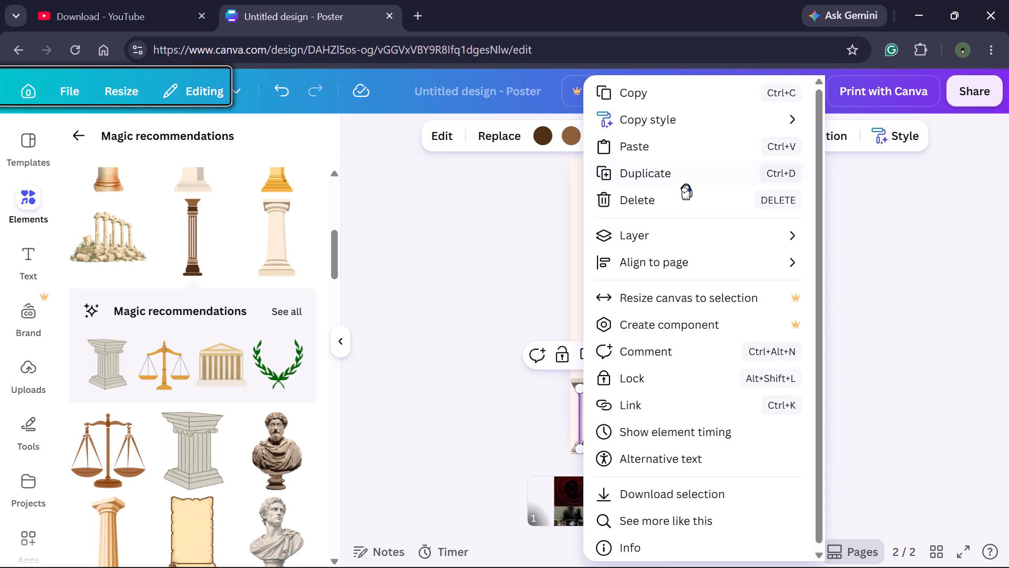
pyautogui.click(689, 169)
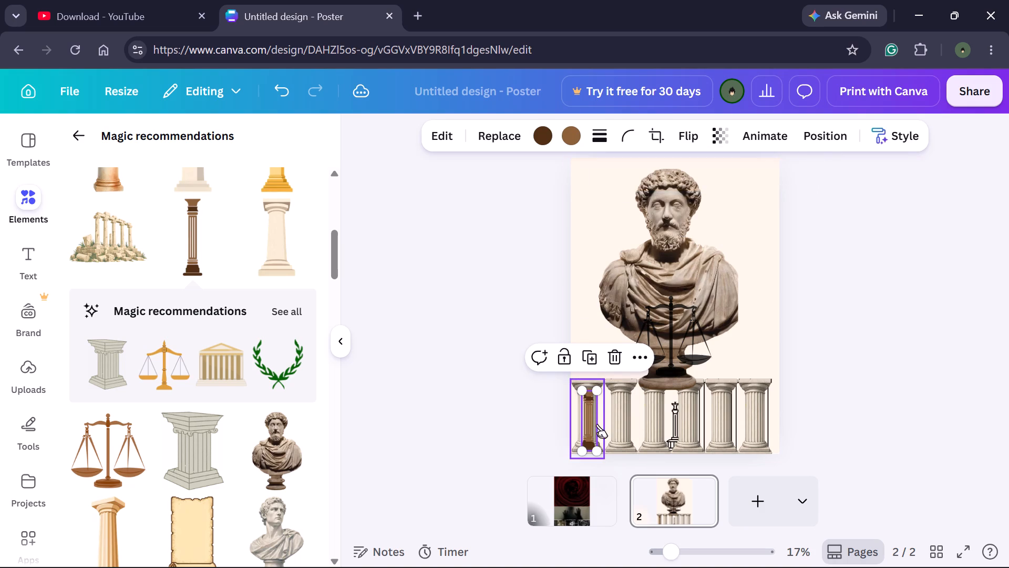
pyautogui.moveTo(591, 422); pyautogui.dragTo(624, 422)
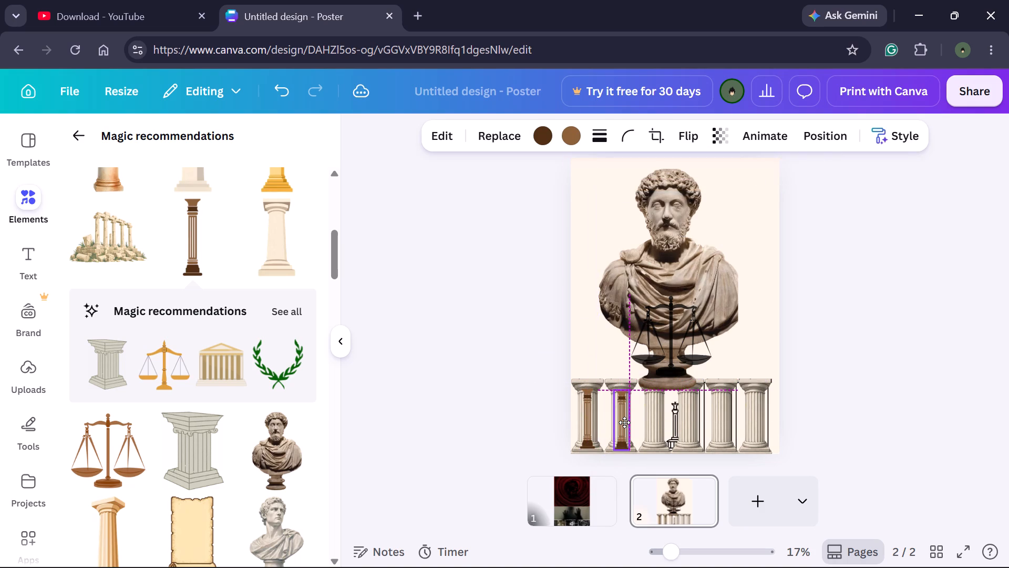
pyautogui.moveTo(624, 422); pyautogui.dragTo(625, 422)
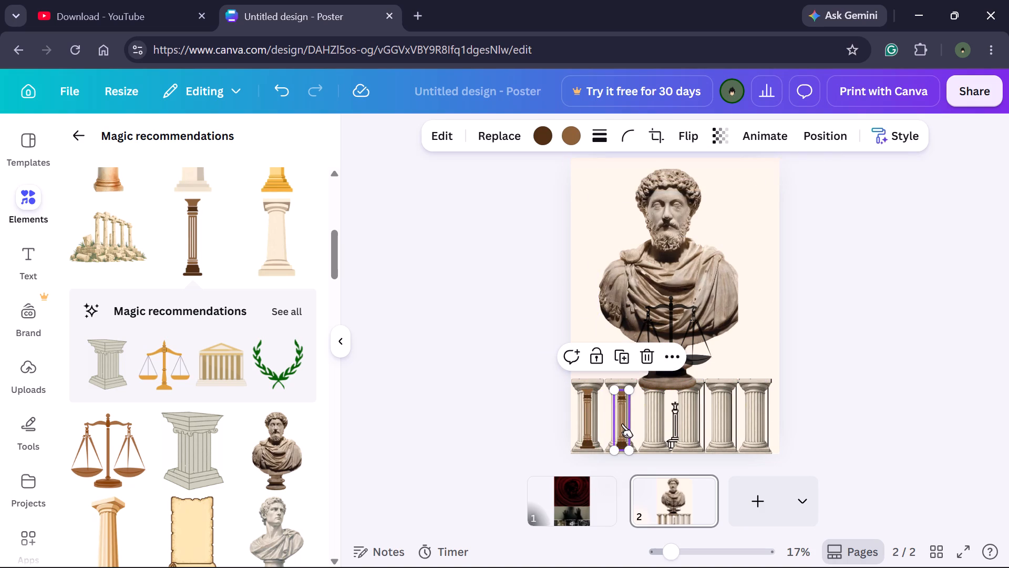
pyautogui.click(622, 423)
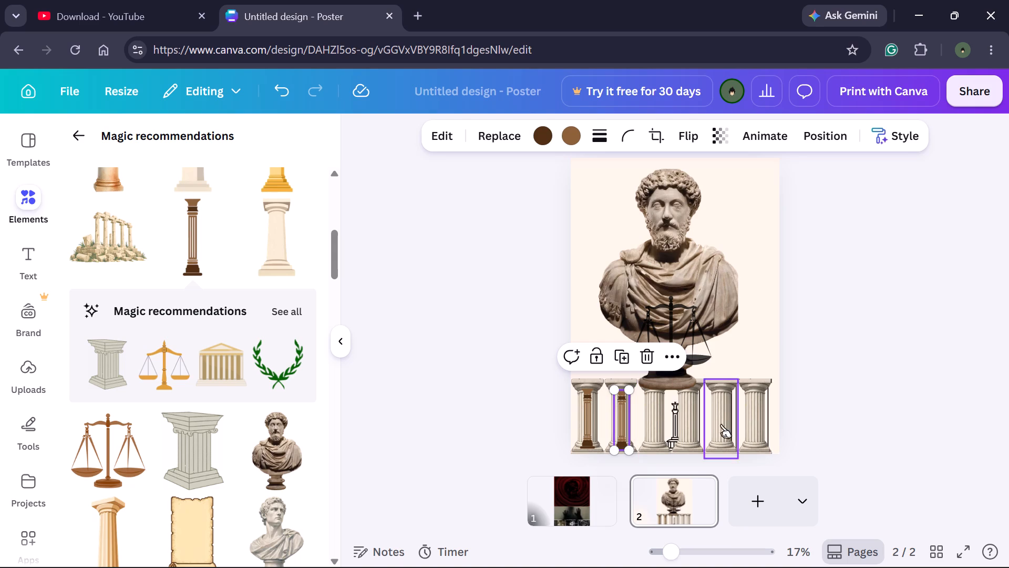
# Duplicate the brown column four more times so the third, fourth, fifth and sixth stone columns each get one.
pyautogui.rightClick(620, 415)
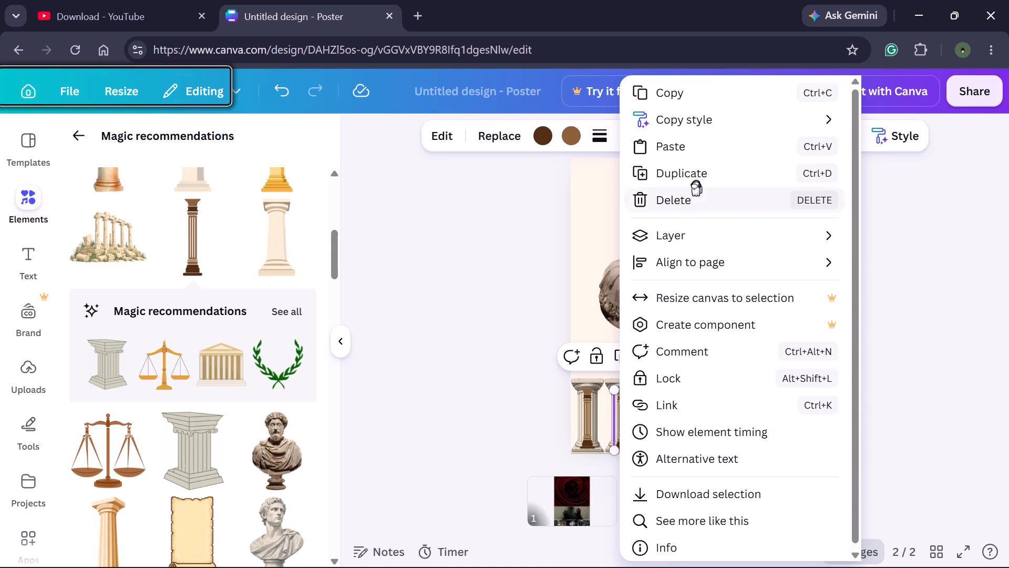
pyautogui.click(698, 174)
pyautogui.rightClick(656, 417)
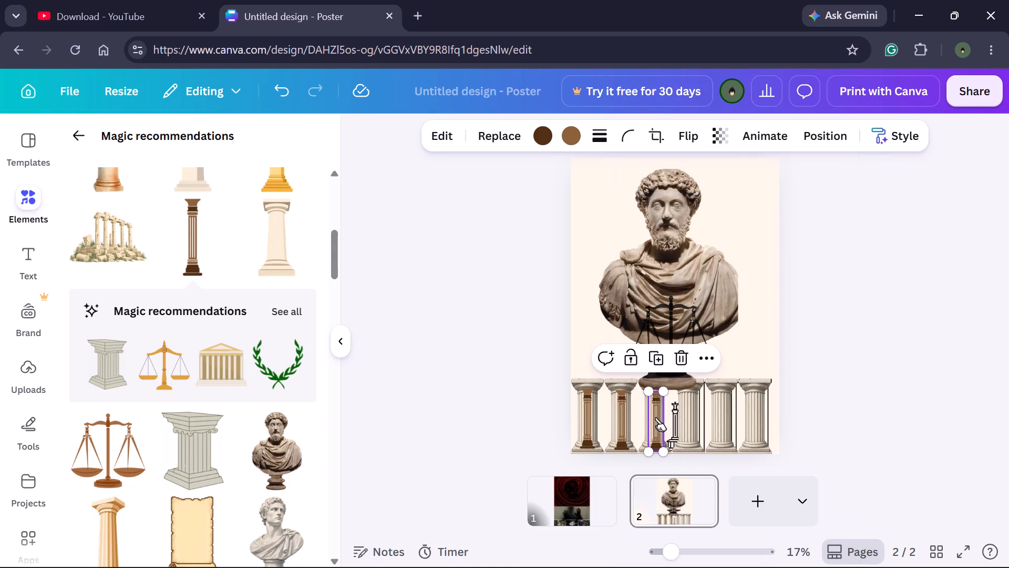
pyautogui.click(712, 179)
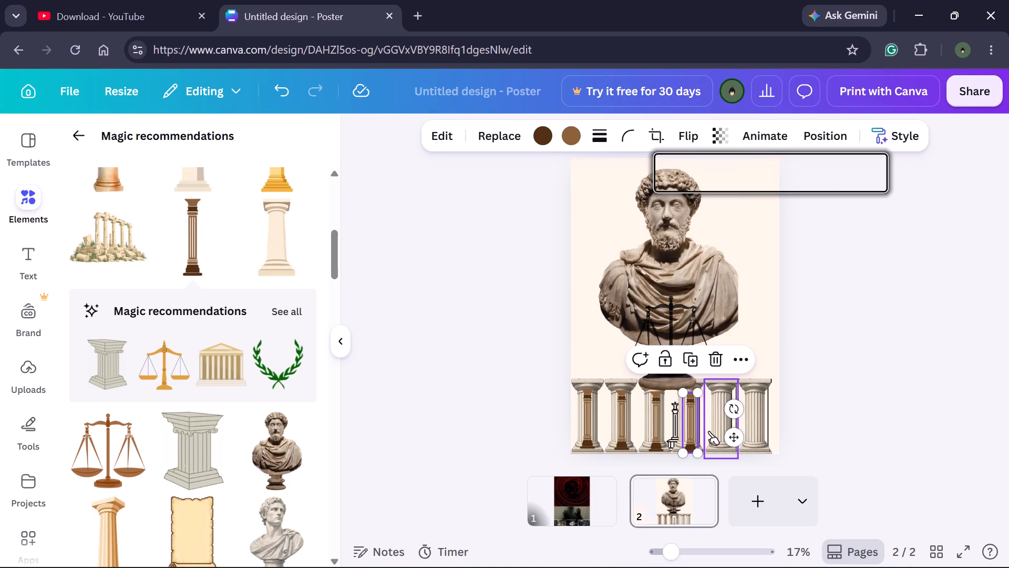
pyautogui.rightClick(690, 415)
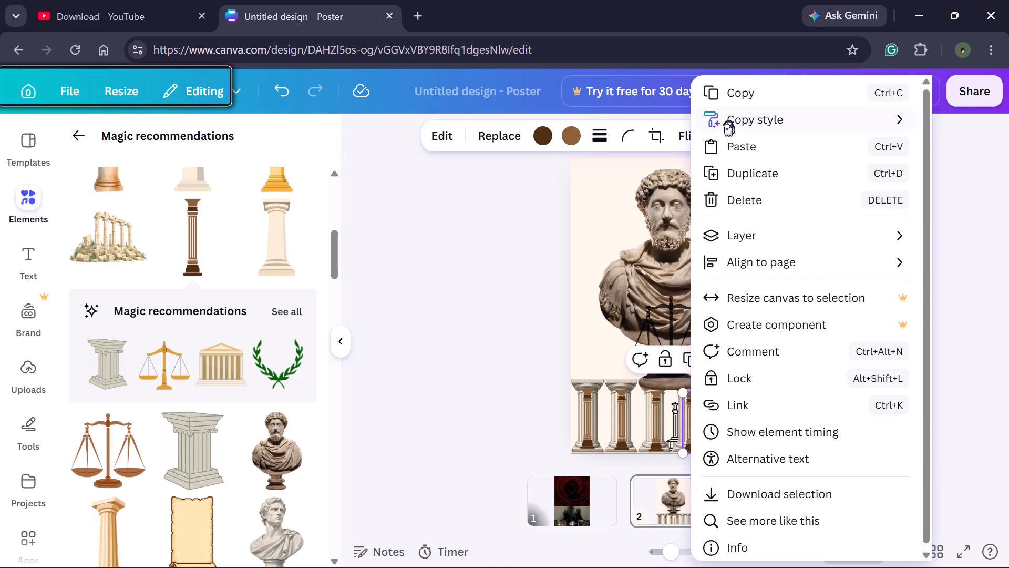
pyautogui.click(754, 177)
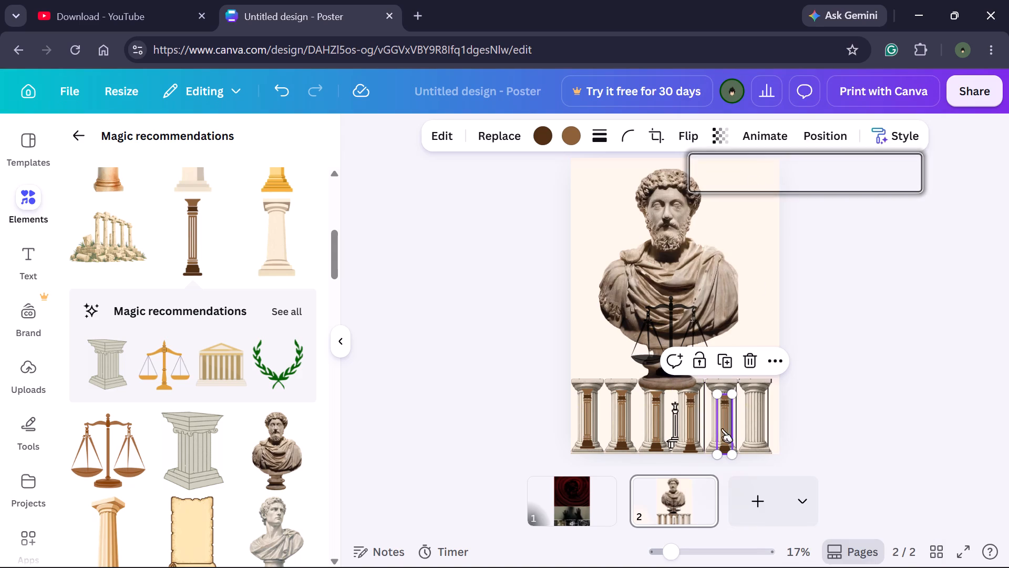
pyautogui.rightClick(722, 428)
pyautogui.click(797, 173)
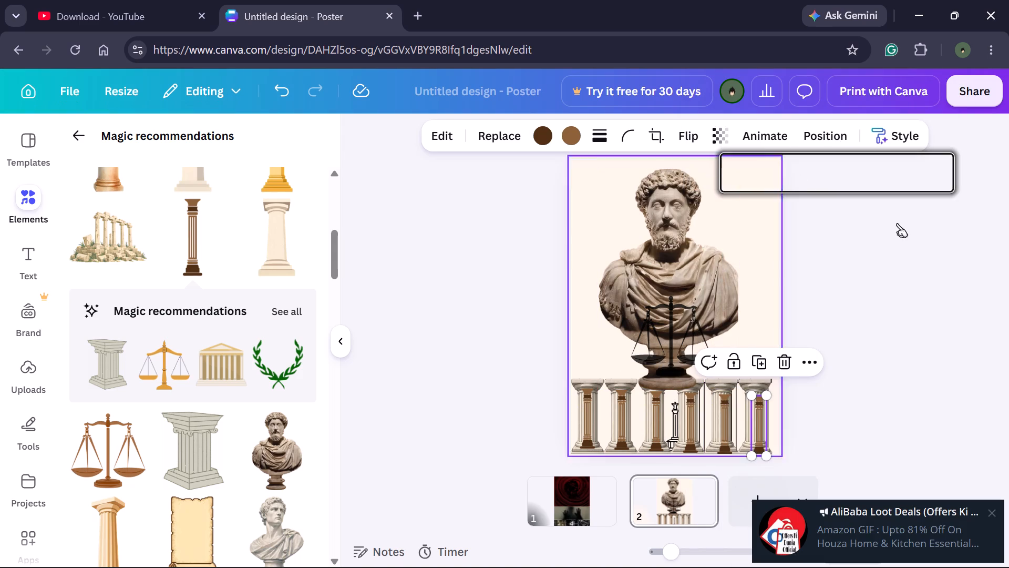
pyautogui.click(877, 337)
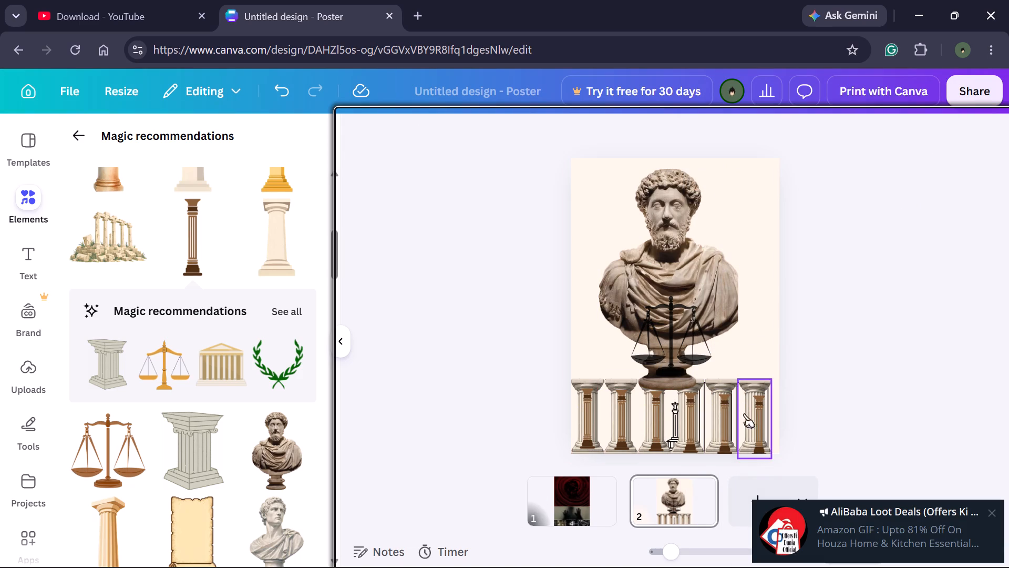
# Adjust the brown columns in the sixth, fifth, fourth and third stone columns so each sits centred and level with the others.
pyautogui.moveTo(760, 432); pyautogui.dragTo(760, 429)
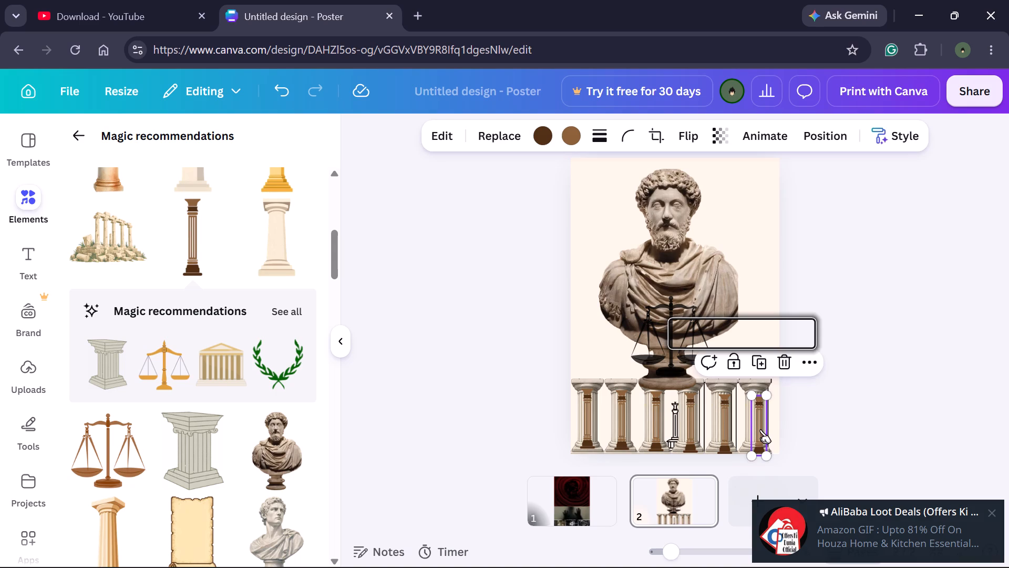
pyautogui.moveTo(760, 429); pyautogui.dragTo(758, 427)
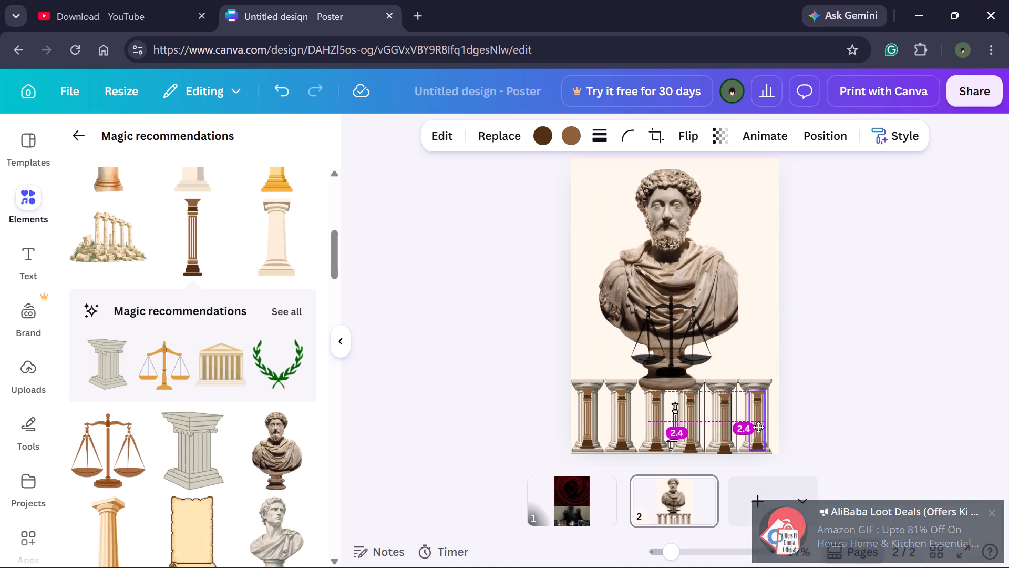
pyautogui.moveTo(758, 427); pyautogui.dragTo(756, 427)
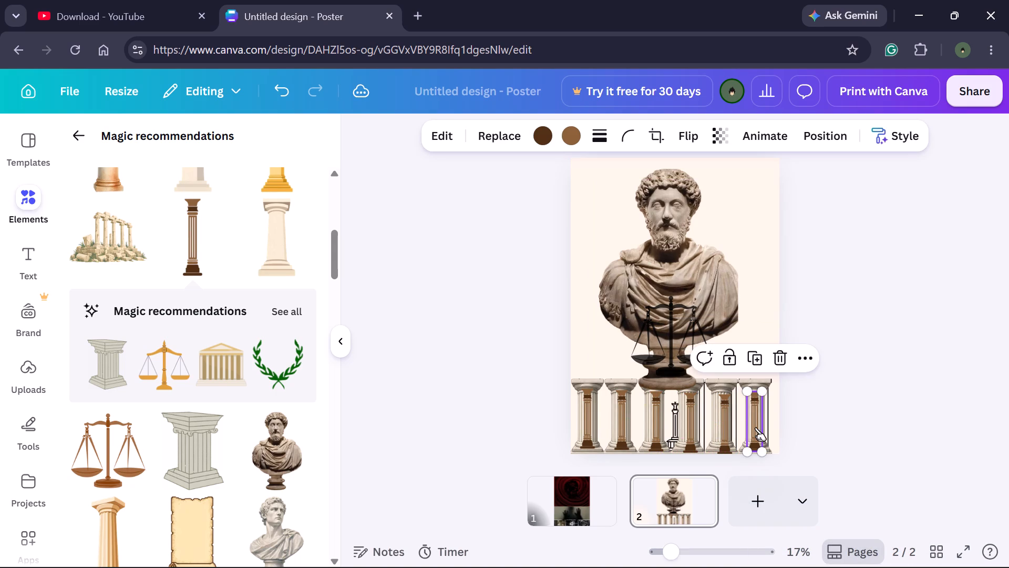
pyautogui.moveTo(722, 424); pyautogui.dragTo(722, 419)
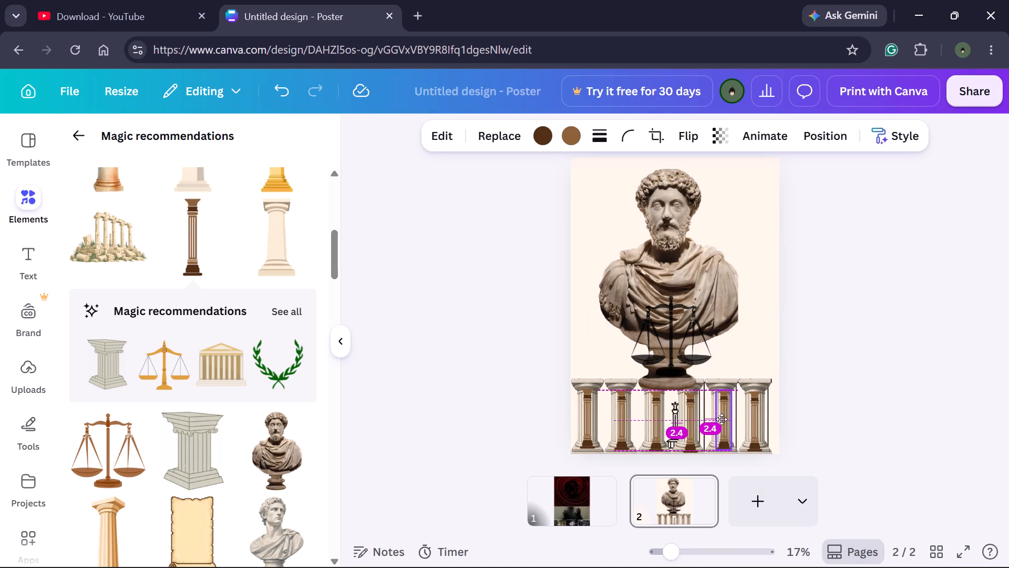
pyautogui.moveTo(722, 419); pyautogui.dragTo(718, 421)
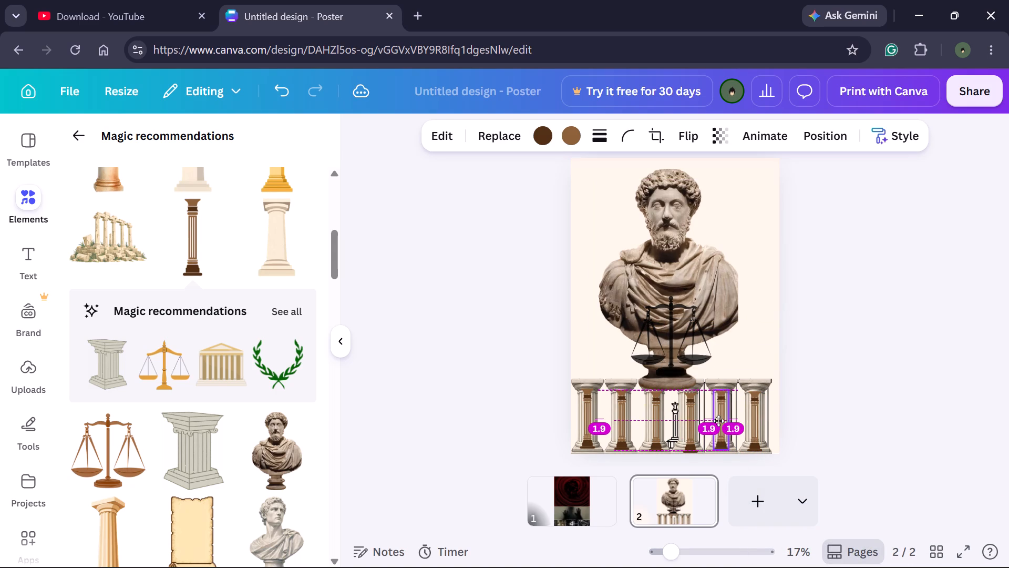
pyautogui.moveTo(718, 421); pyautogui.dragTo(720, 422)
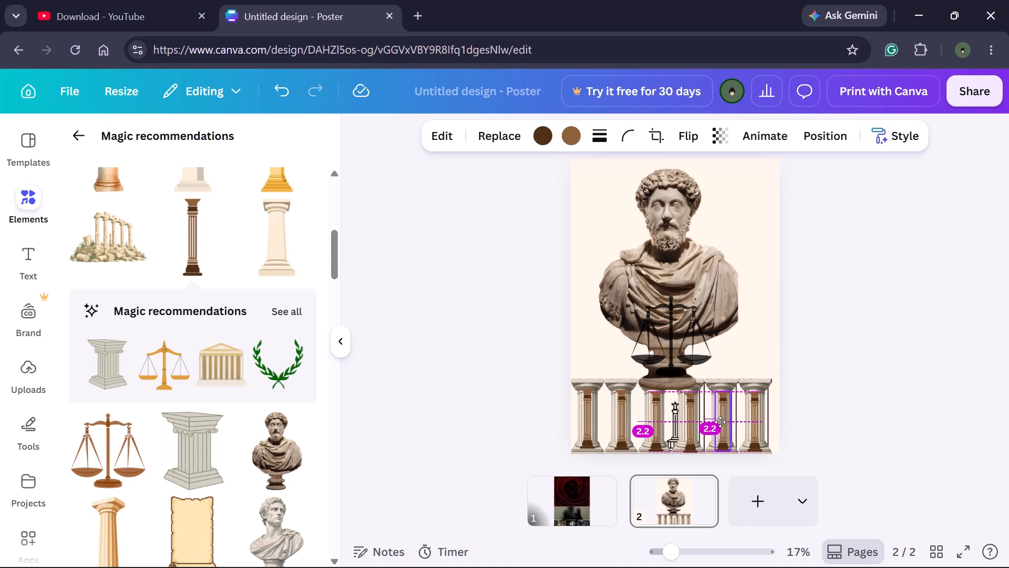
pyautogui.moveTo(720, 422); pyautogui.dragTo(720, 420)
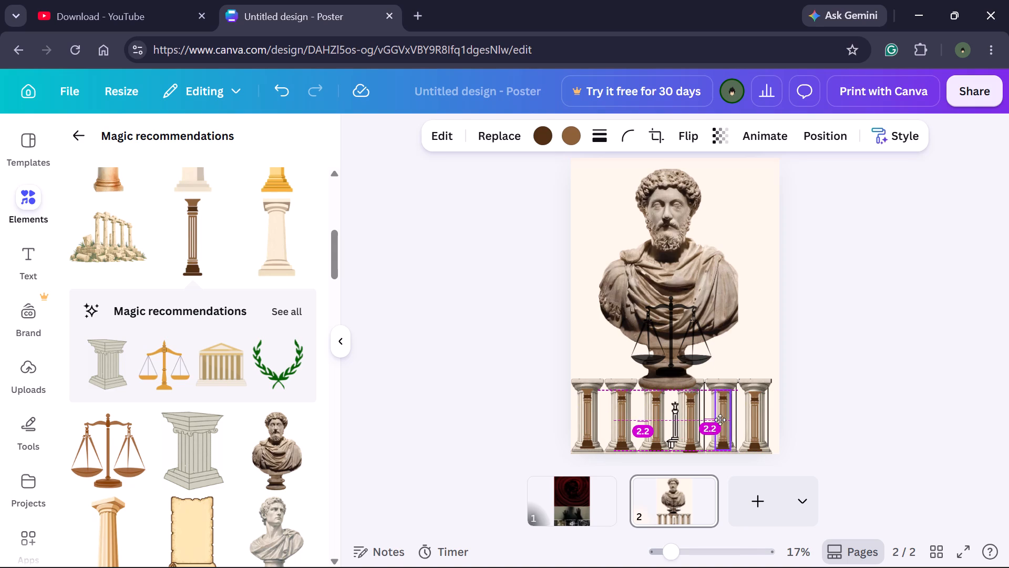
pyautogui.moveTo(720, 420); pyautogui.dragTo(719, 420)
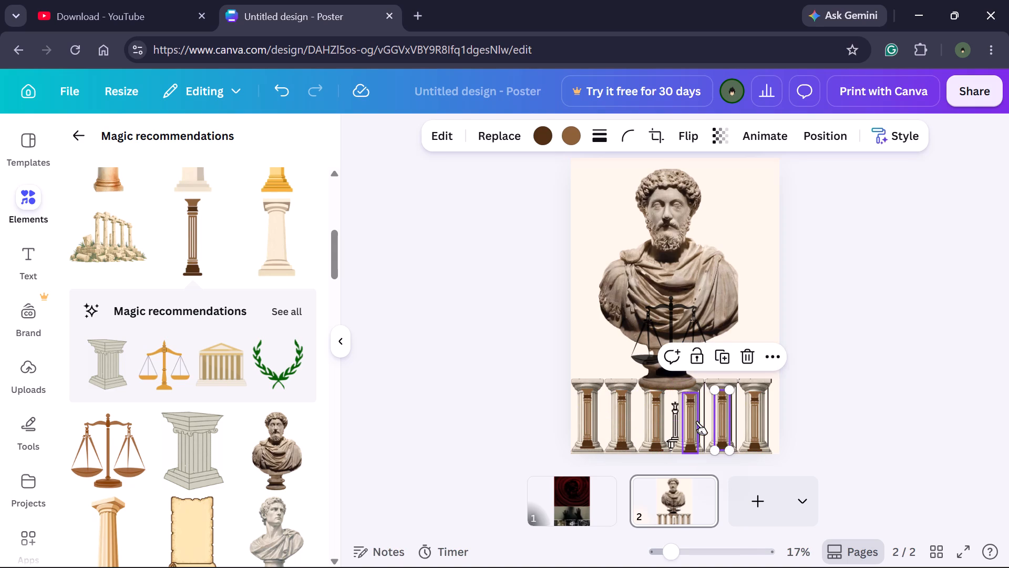
pyautogui.moveTo(697, 421); pyautogui.dragTo(696, 414)
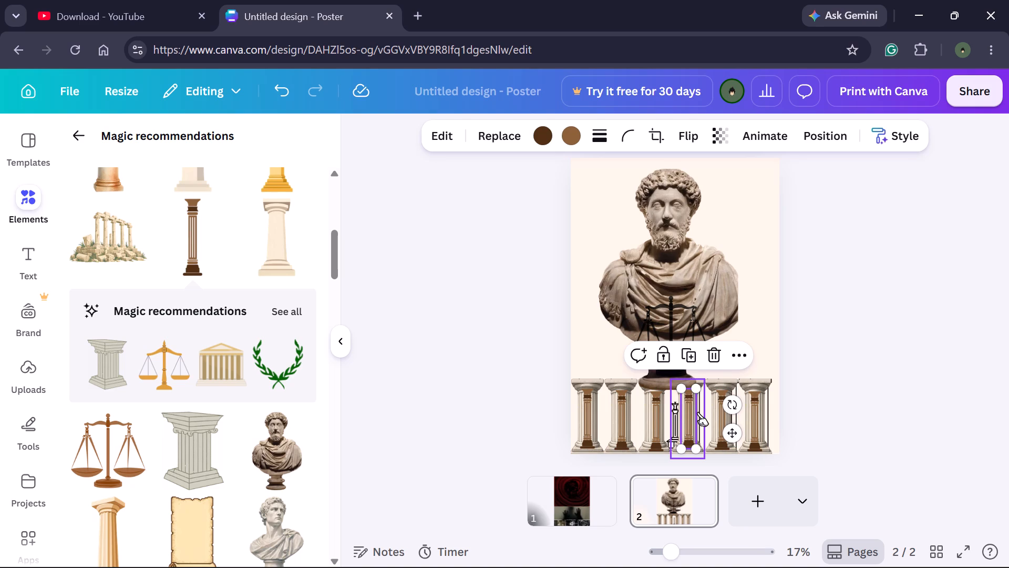
pyautogui.click(892, 382)
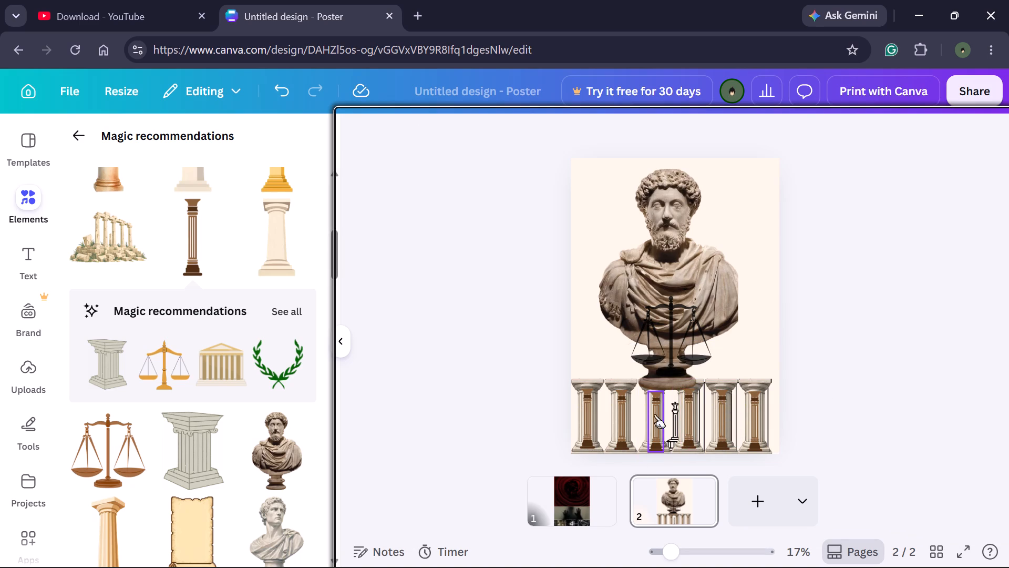
pyautogui.click(657, 412)
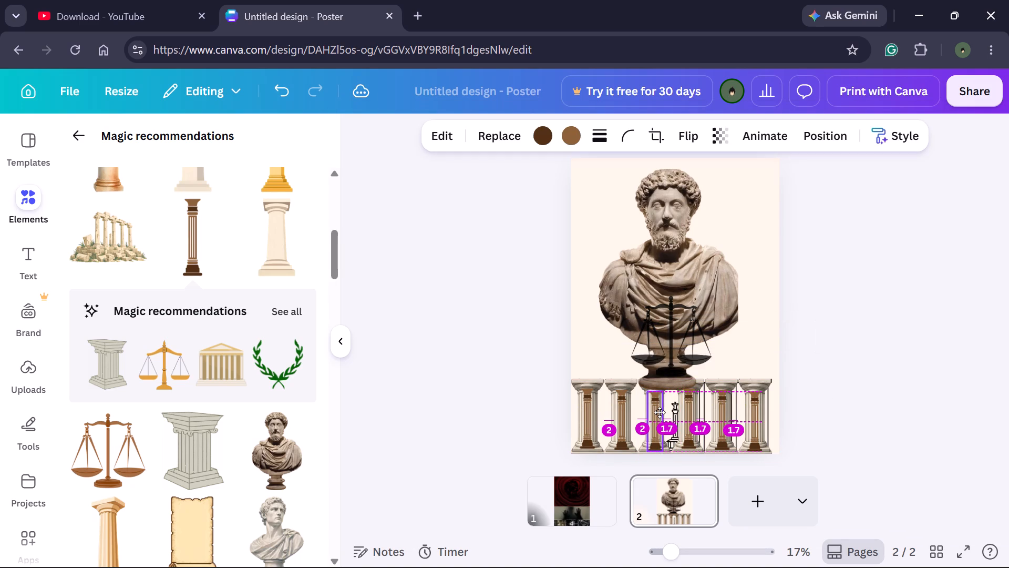
pyautogui.click(895, 369)
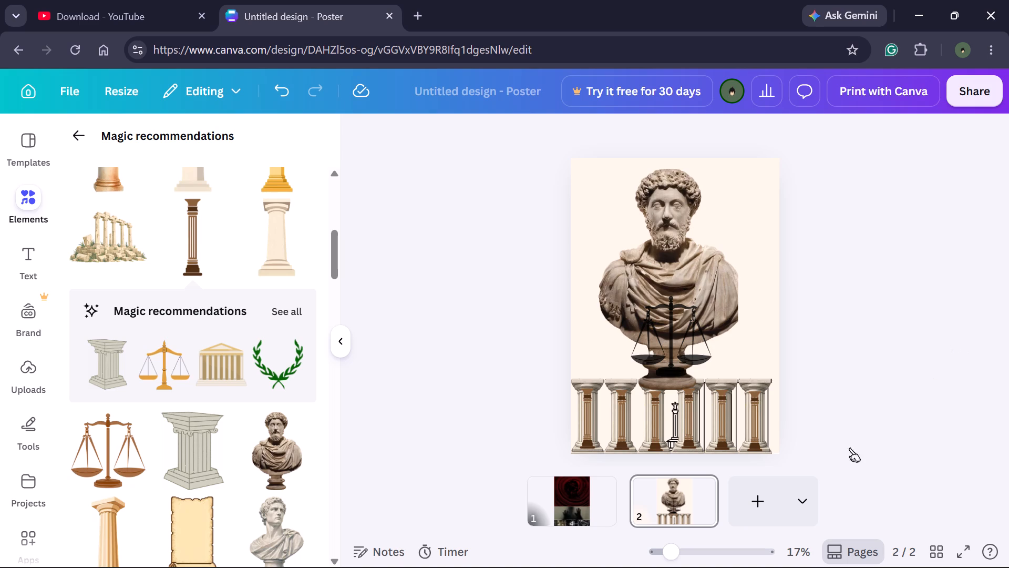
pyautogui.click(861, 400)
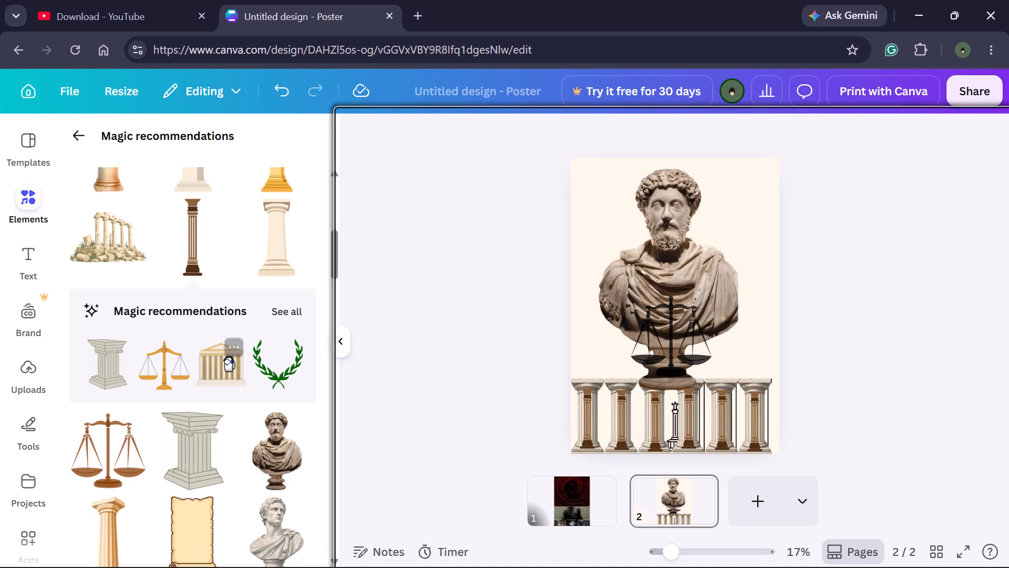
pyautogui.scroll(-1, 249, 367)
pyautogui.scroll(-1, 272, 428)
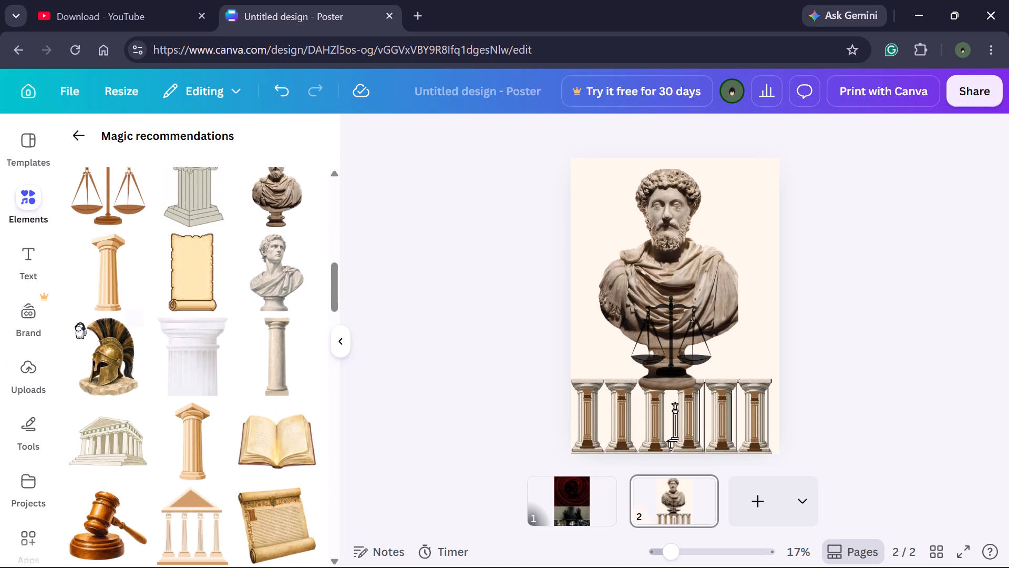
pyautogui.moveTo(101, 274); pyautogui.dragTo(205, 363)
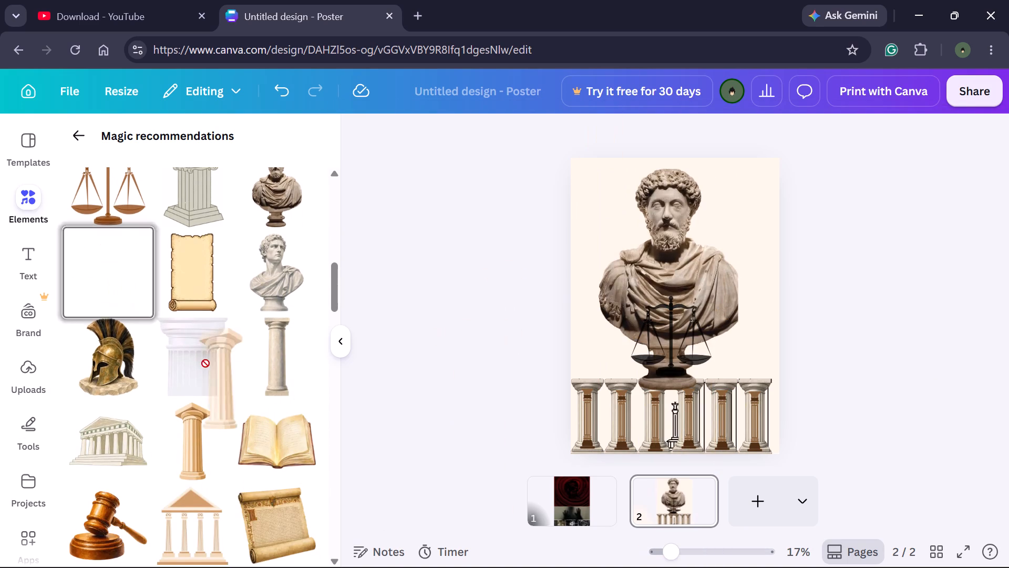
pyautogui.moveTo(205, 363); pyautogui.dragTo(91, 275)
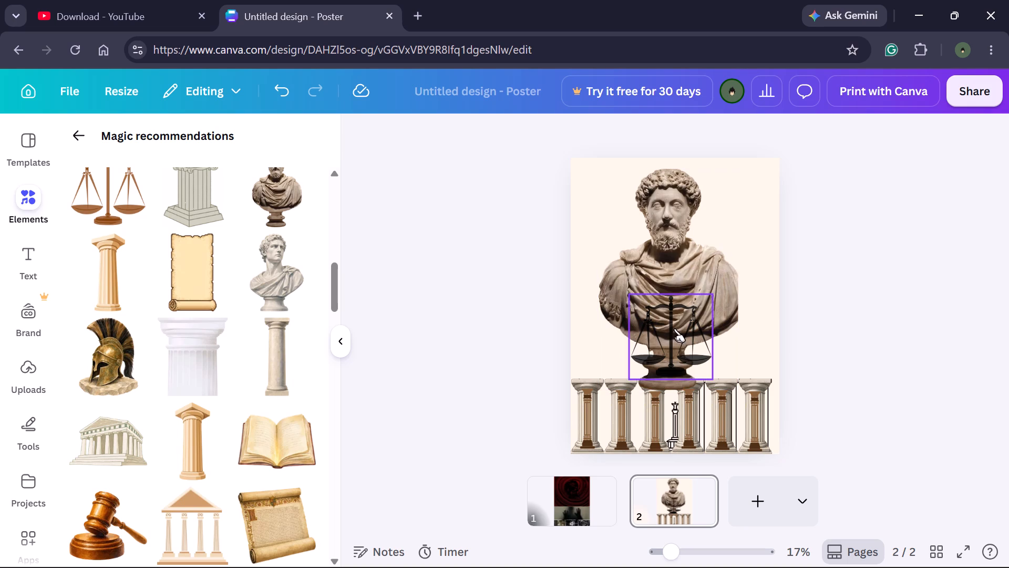
# Enlarge the black balance scales to about 22 units wide and centre them over the bust, standing on the columns.
pyautogui.click(675, 328)
pyautogui.moveTo(709, 293); pyautogui.dragTo(744, 273)
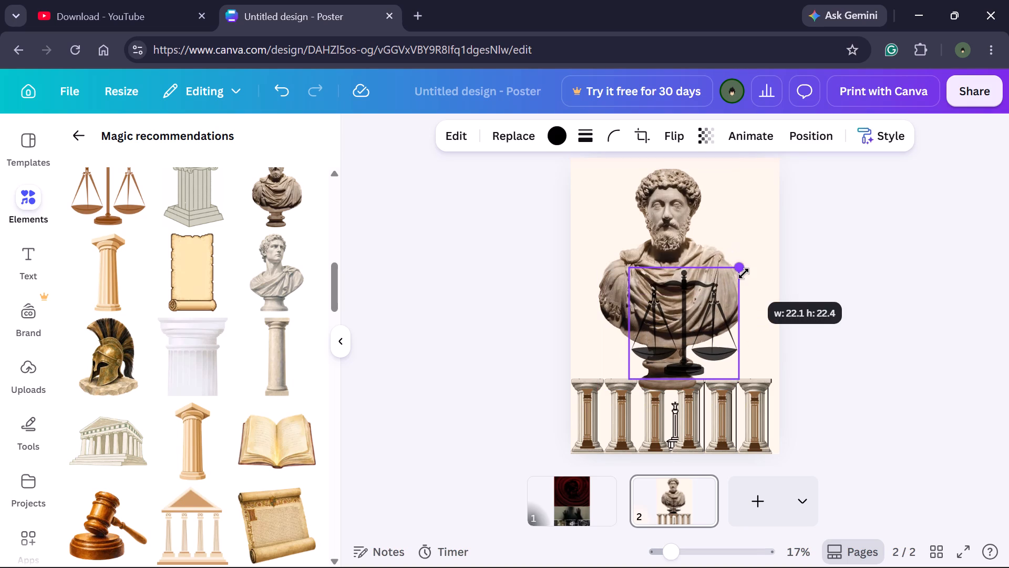
pyautogui.moveTo(744, 273); pyautogui.dragTo(740, 277)
pyautogui.moveTo(700, 348); pyautogui.dragTo(682, 352)
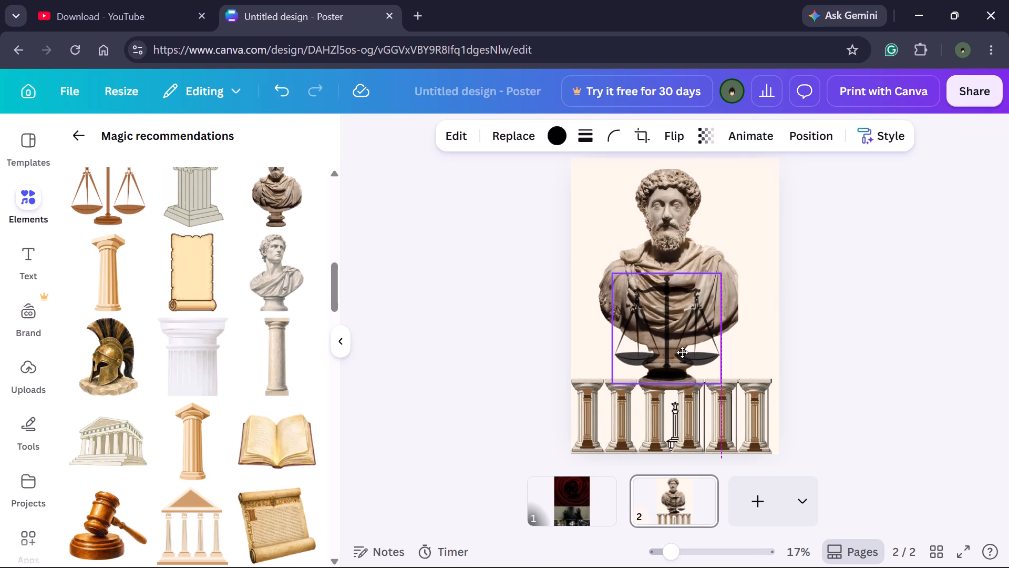
pyautogui.moveTo(682, 352); pyautogui.dragTo(684, 351)
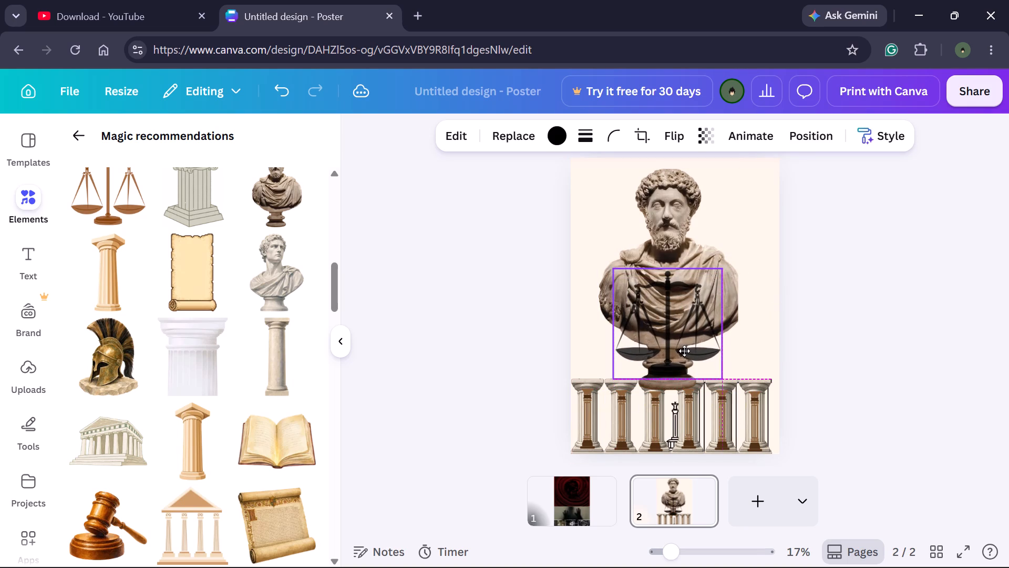
pyautogui.moveTo(684, 351); pyautogui.dragTo(682, 351)
pyautogui.click(864, 319)
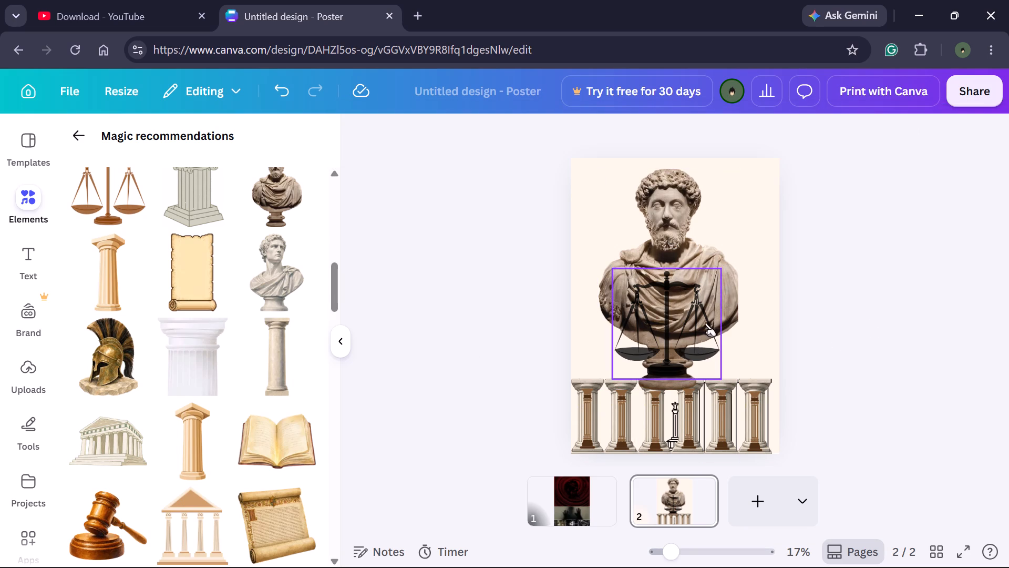
# Enlarge the balance scales further to span the bust's shoulders, then centre them with the base slightly overlapping the column tops.
pyautogui.click(703, 302)
pyautogui.moveTo(720, 269); pyautogui.dragTo(766, 242)
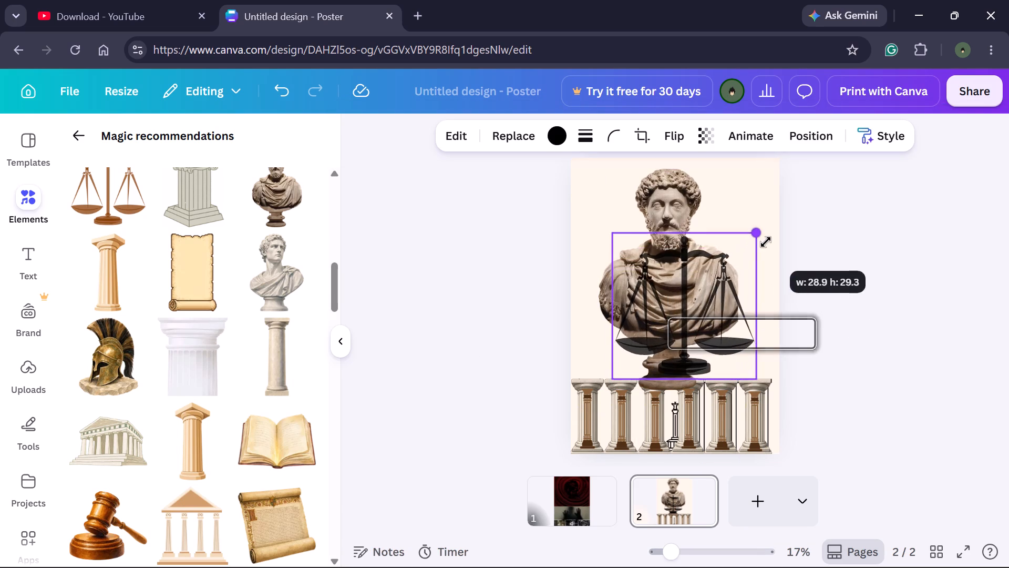
pyautogui.moveTo(766, 242); pyautogui.dragTo(779, 239)
pyautogui.moveTo(700, 298); pyautogui.dragTo(685, 301)
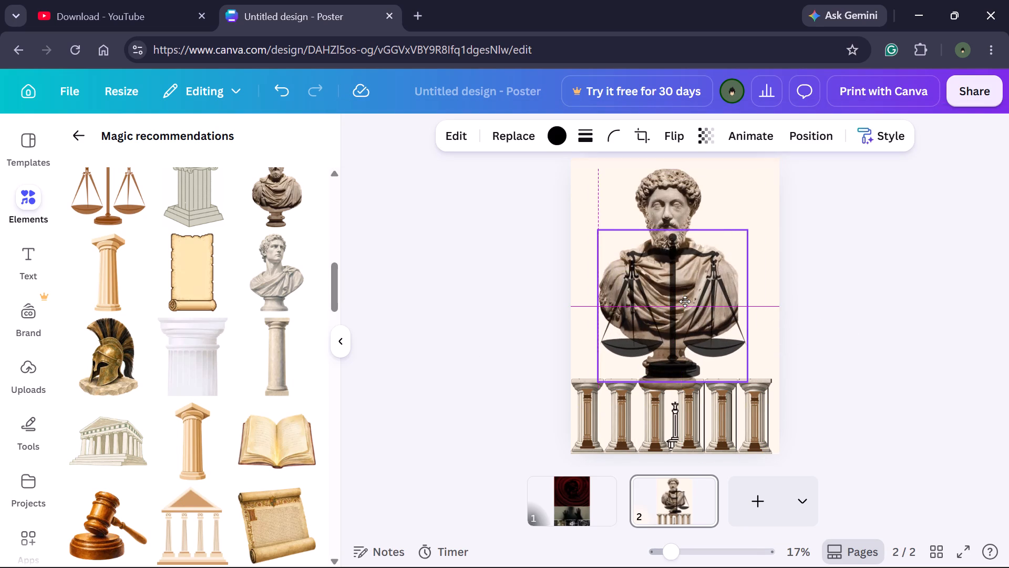
pyautogui.moveTo(685, 301); pyautogui.dragTo(683, 303)
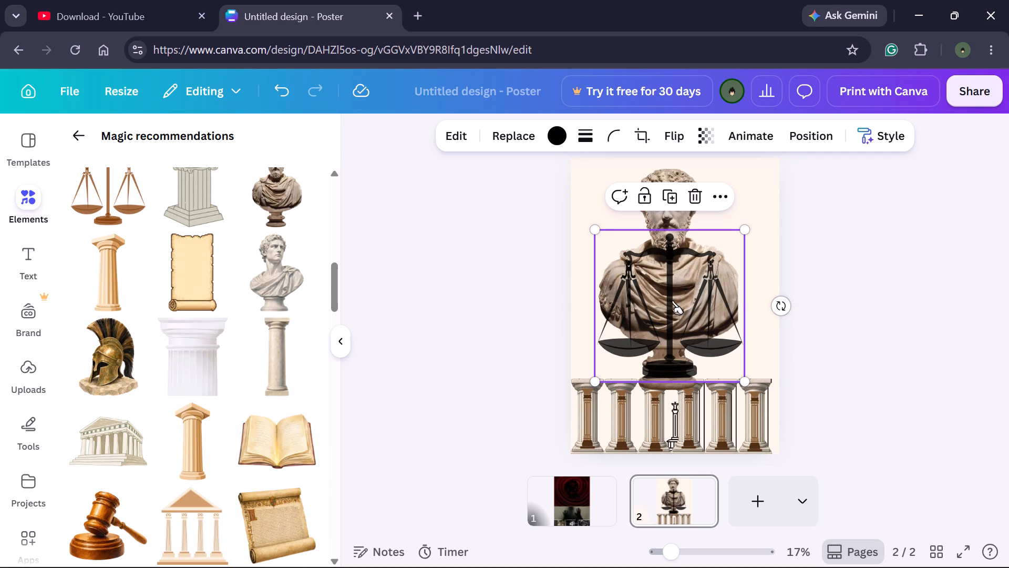
pyautogui.click(673, 300)
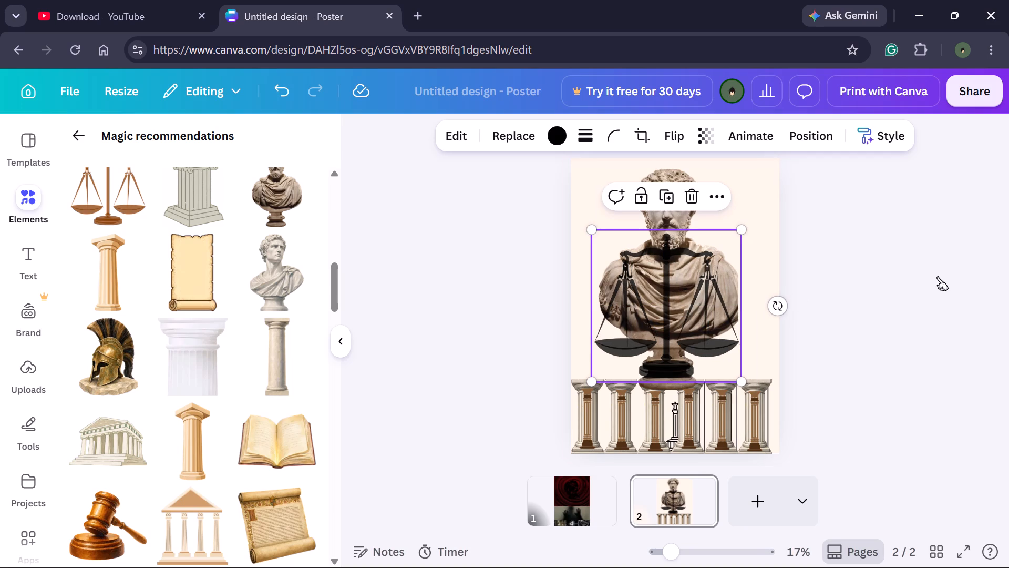
pyautogui.click(939, 273)
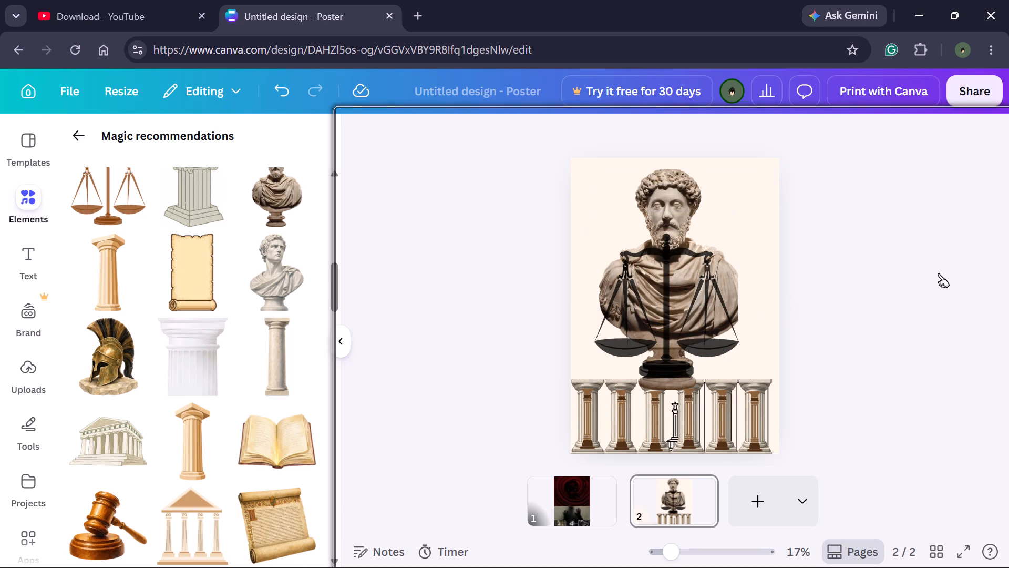
pyautogui.moveTo(661, 282); pyautogui.dragTo(658, 296)
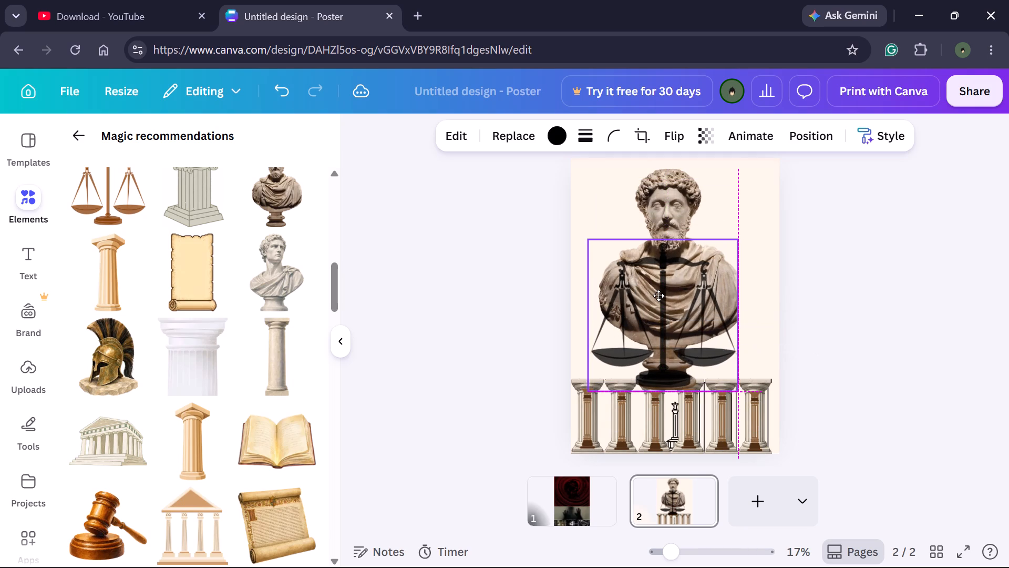
pyautogui.moveTo(658, 296); pyautogui.dragTo(663, 295)
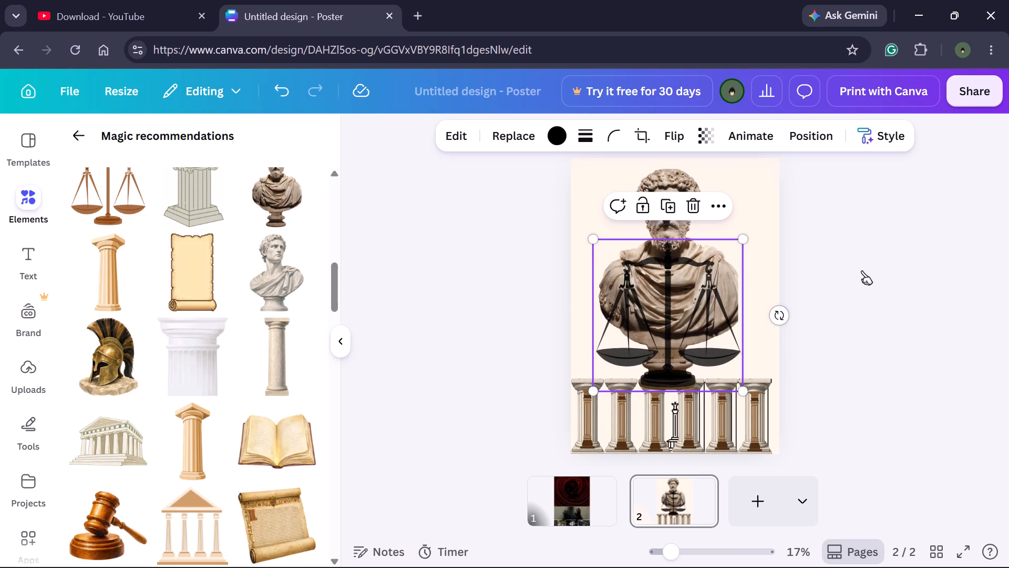
pyautogui.click(862, 270)
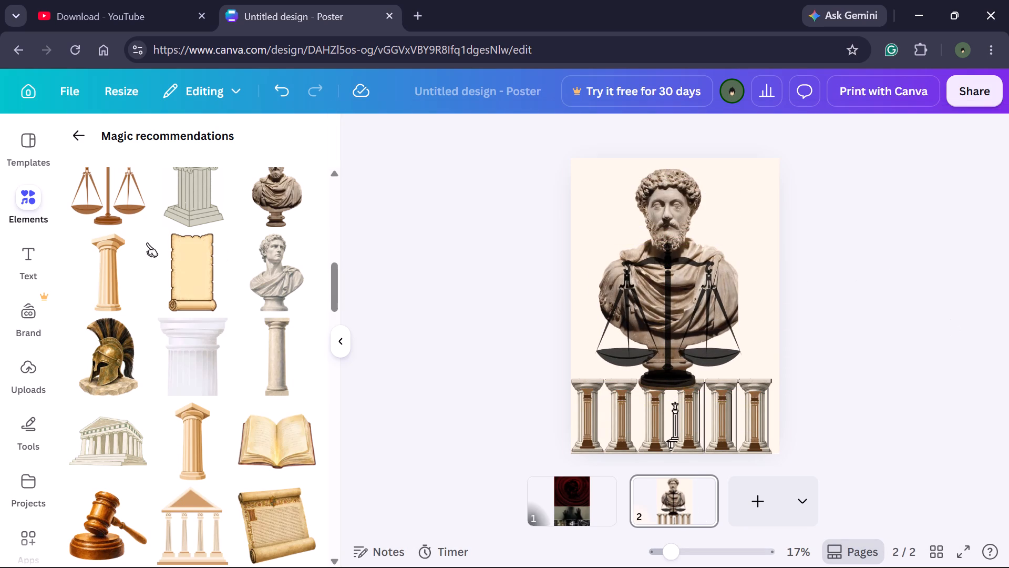
# Add the cracked pocket watch with chain from the recommended elements, shrink it, and place it on the scales' left pan.
pyautogui.scroll(-4, 303, 397)
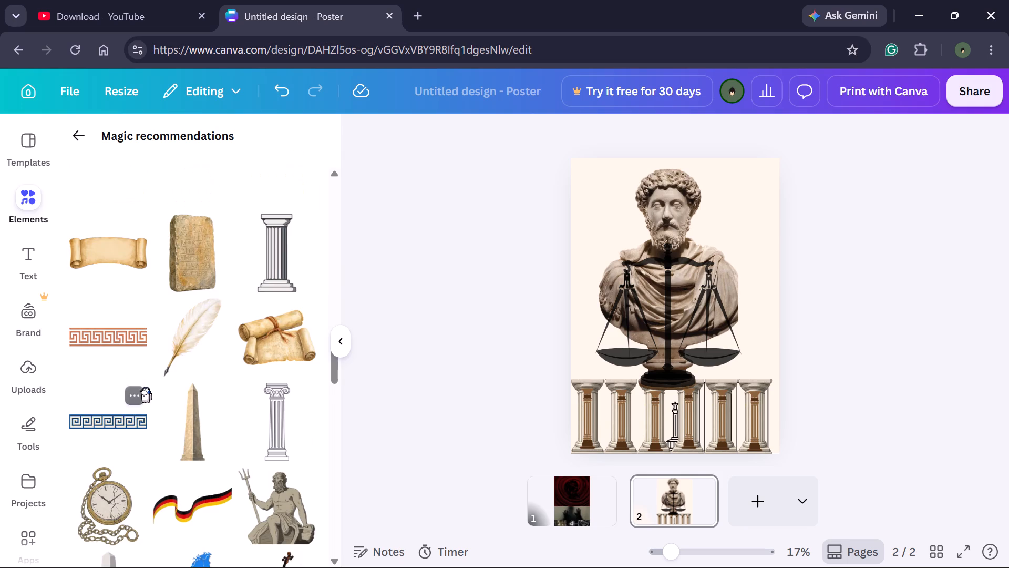
pyautogui.scroll(-1, 152, 380)
pyautogui.scroll(-1, 143, 446)
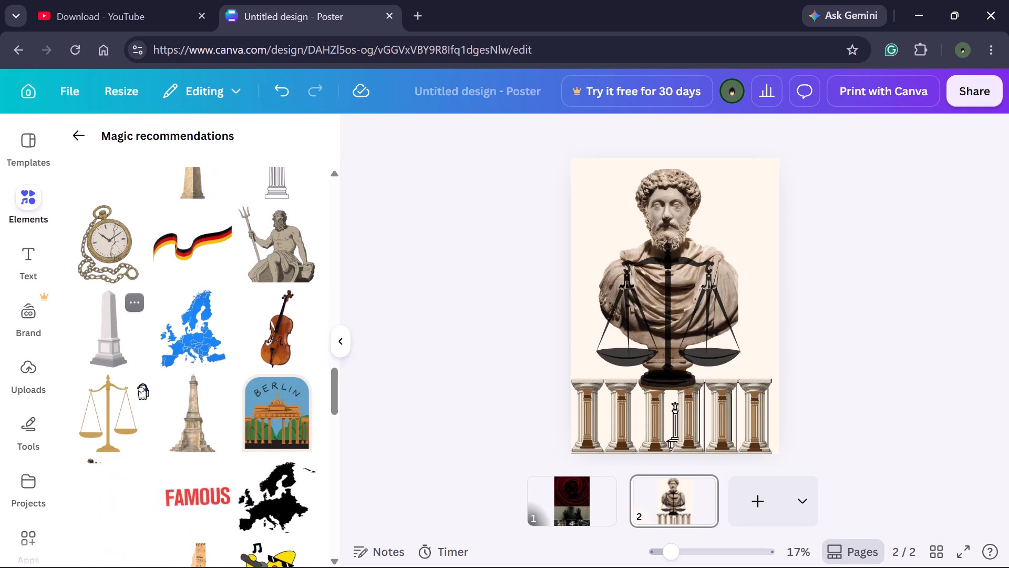
pyautogui.moveTo(109, 238); pyautogui.dragTo(766, 247)
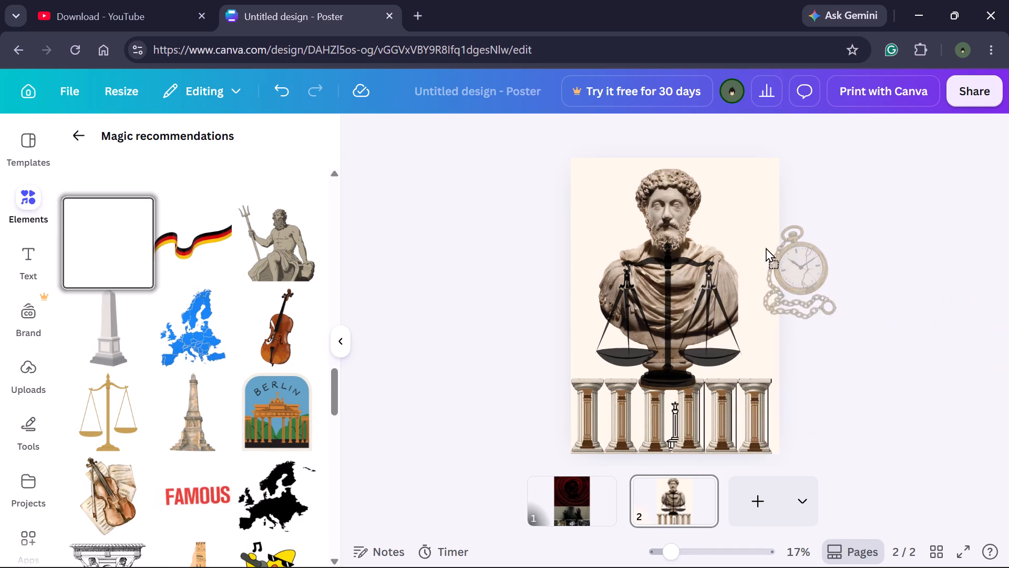
pyautogui.moveTo(766, 247); pyautogui.dragTo(739, 280)
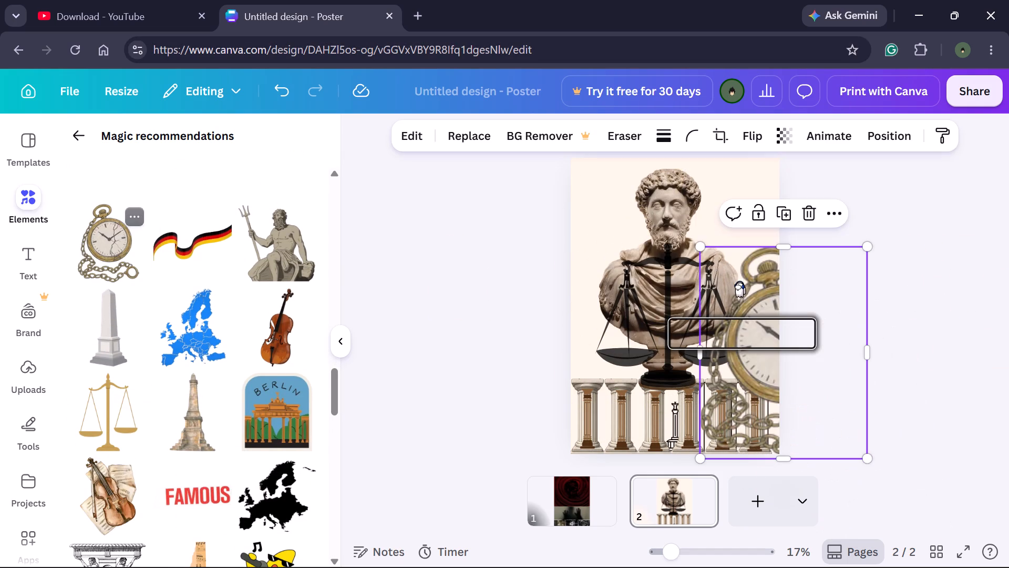
pyautogui.moveTo(736, 329); pyautogui.dragTo(624, 270)
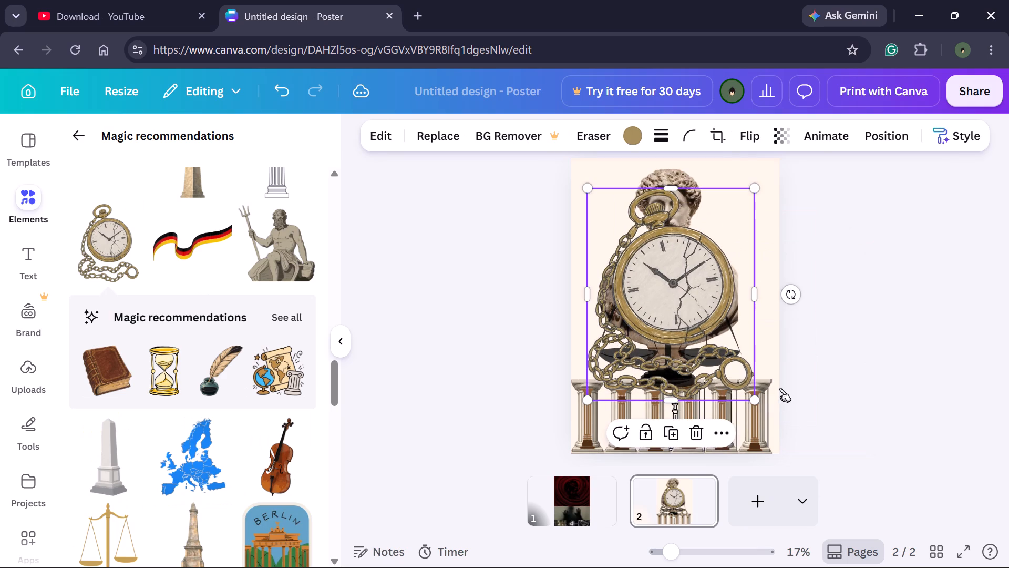
pyautogui.moveTo(750, 401); pyautogui.dragTo(669, 314)
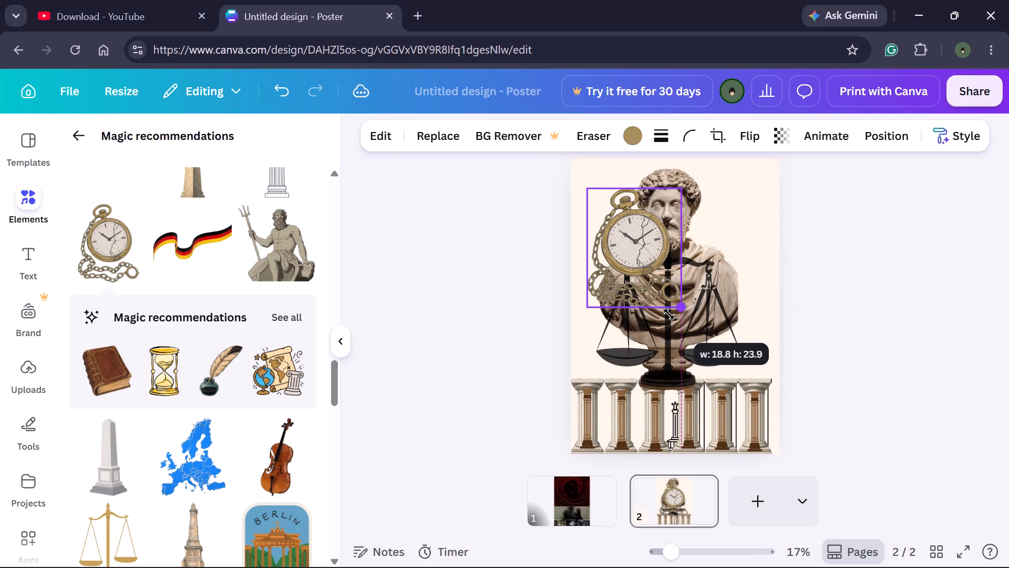
pyautogui.moveTo(669, 314); pyautogui.dragTo(670, 312)
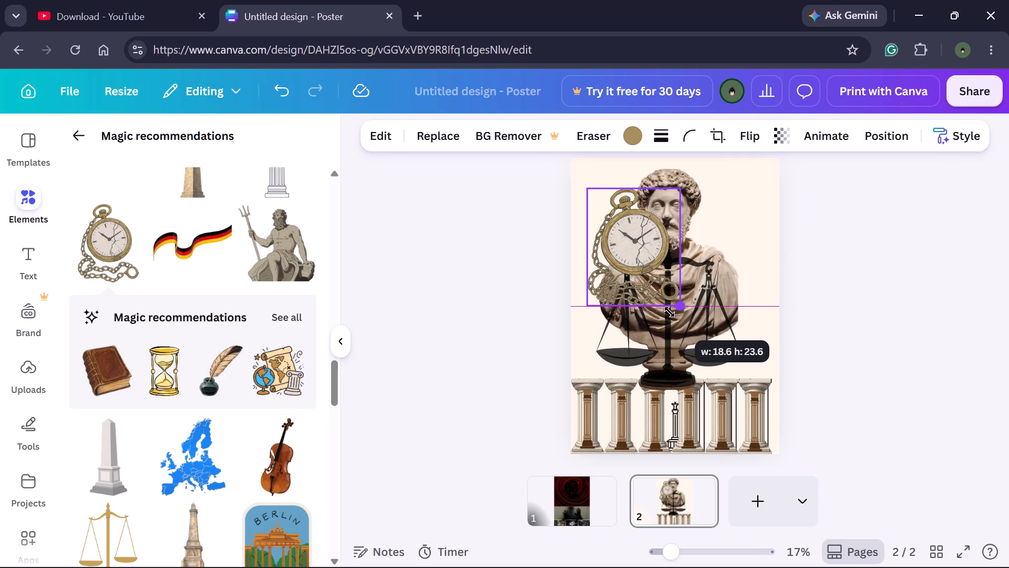
pyautogui.moveTo(670, 312); pyautogui.dragTo(647, 275)
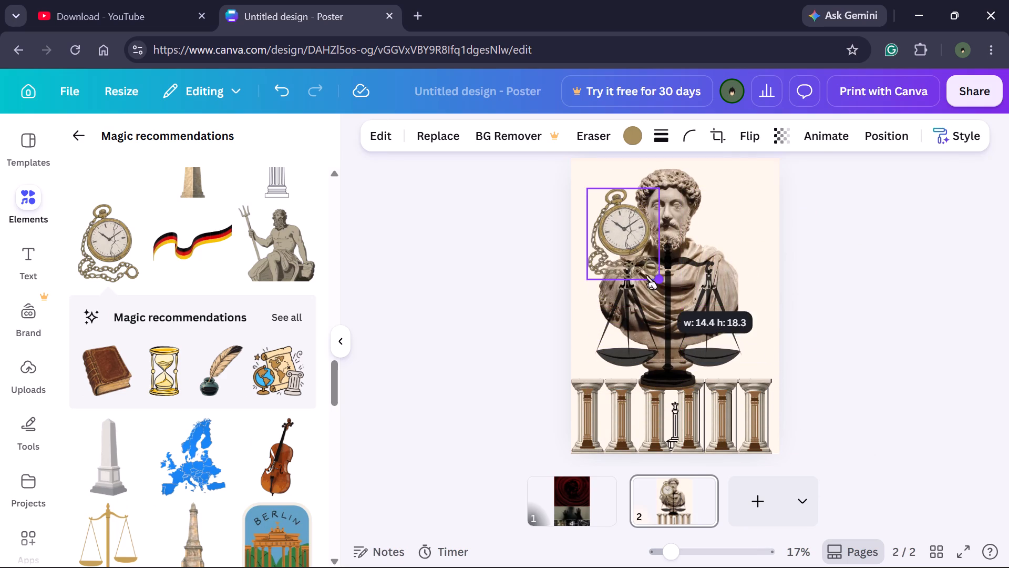
pyautogui.moveTo(647, 275); pyautogui.dragTo(629, 236)
pyautogui.moveTo(610, 216); pyautogui.dragTo(610, 215)
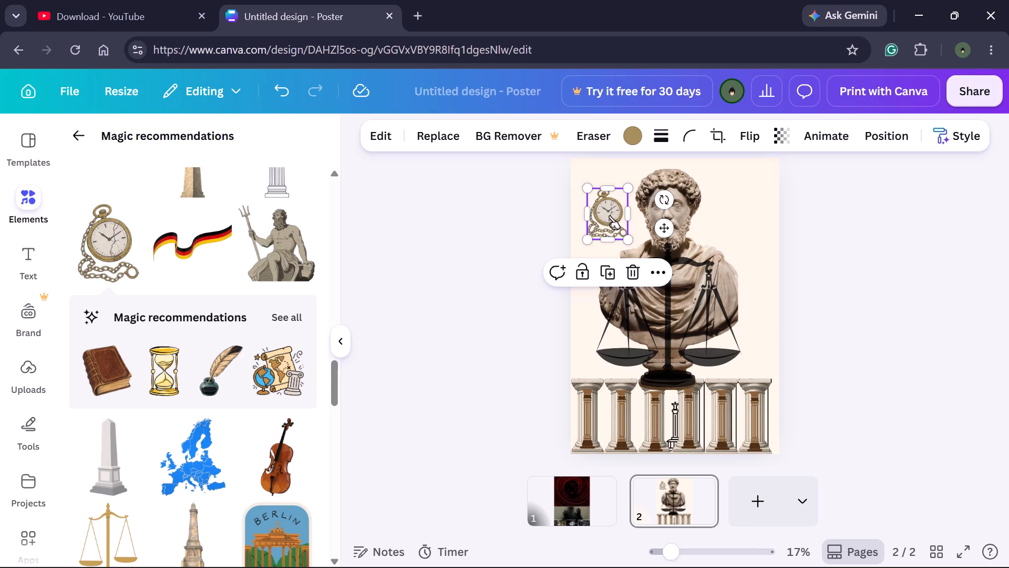
pyautogui.moveTo(610, 215); pyautogui.dragTo(626, 344)
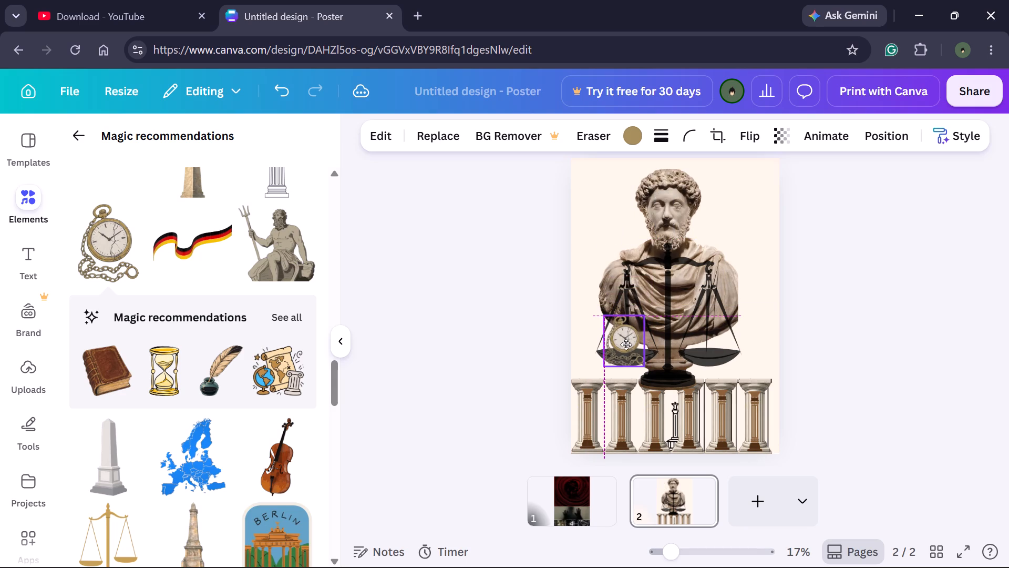
pyautogui.moveTo(626, 344); pyautogui.dragTo(624, 340)
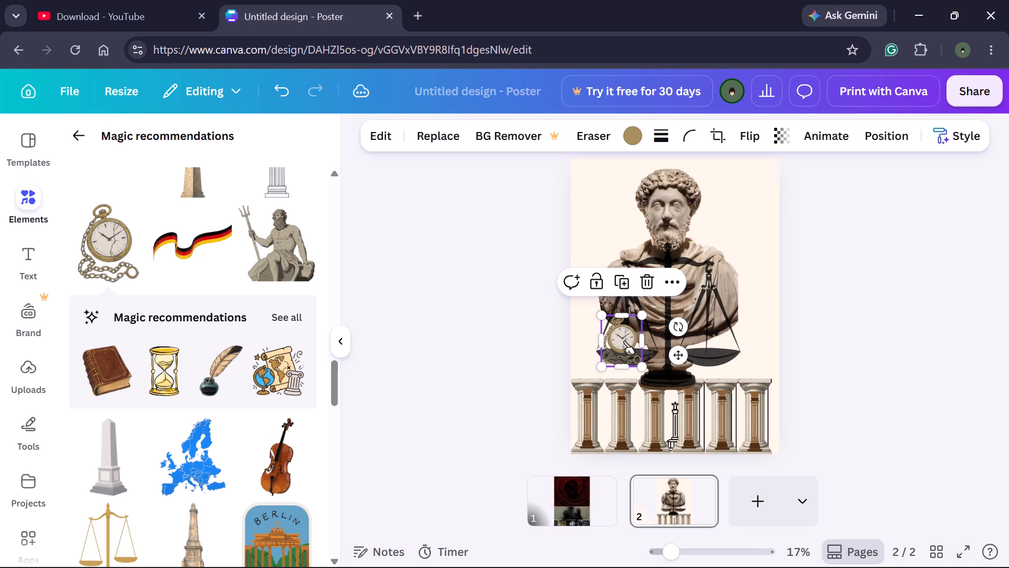
pyautogui.click(933, 348)
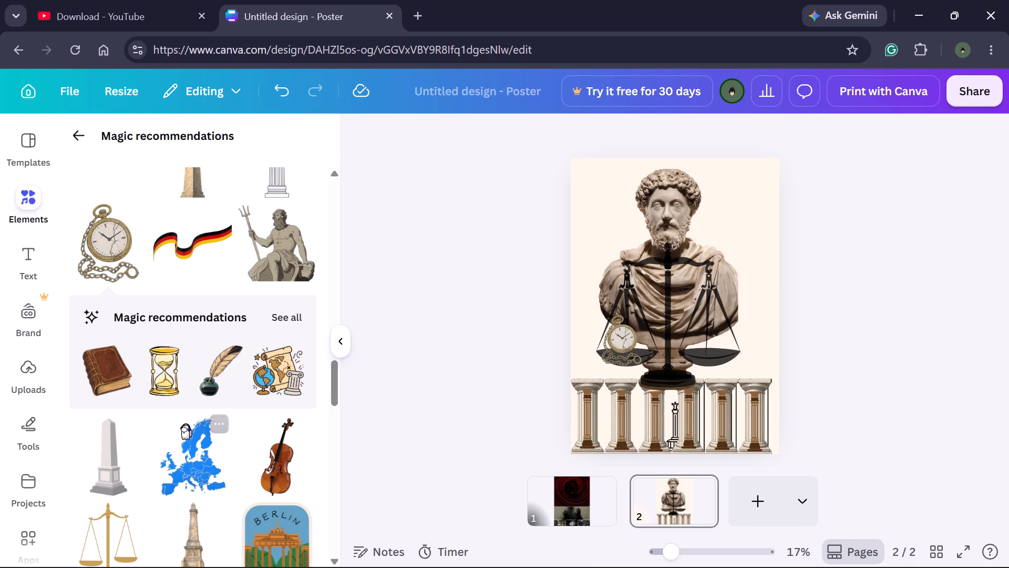
# Add the stack of multicoloured books from the pocket watch's full set of recommended elements, dropping it near the scales' right pan.
pyautogui.click(288, 313)
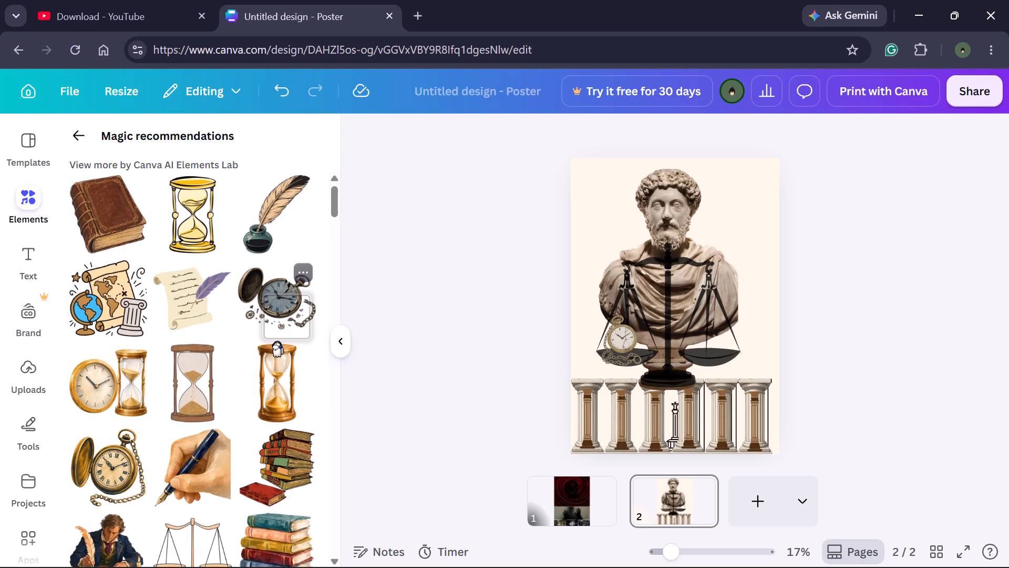
pyautogui.scroll(-1, 275, 347)
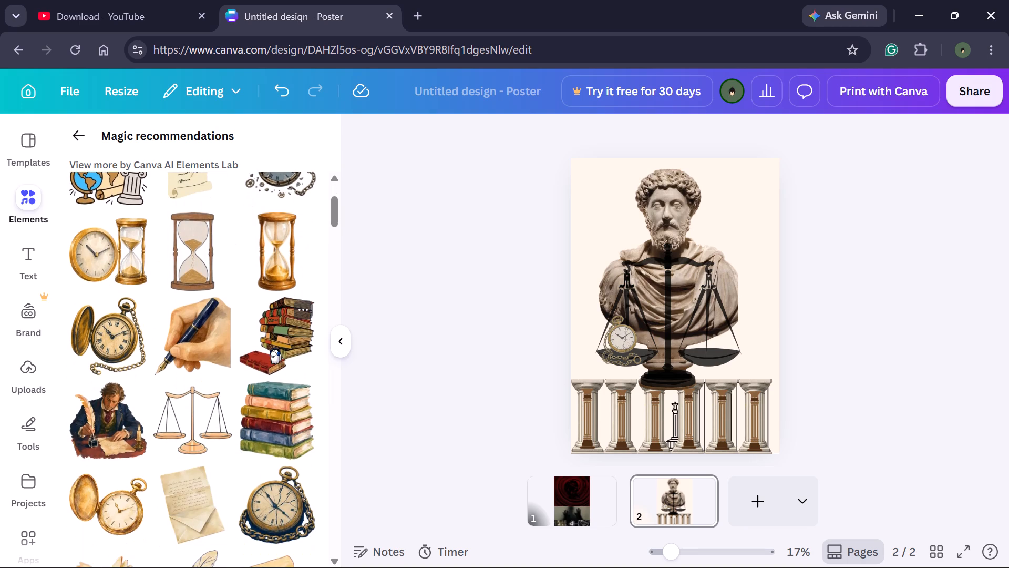
pyautogui.scroll(-1, 244, 394)
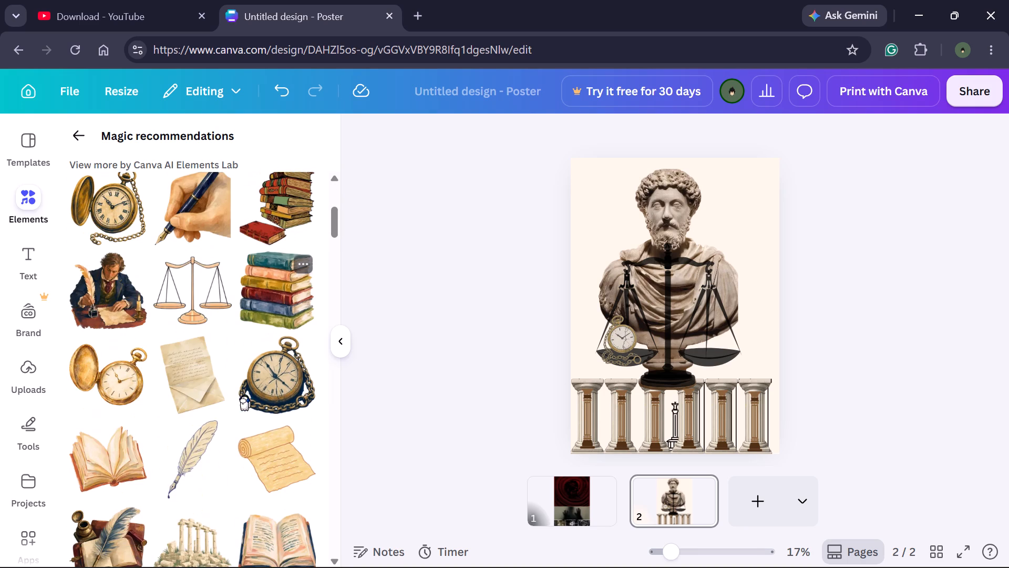
pyautogui.moveTo(261, 318); pyautogui.dragTo(746, 338)
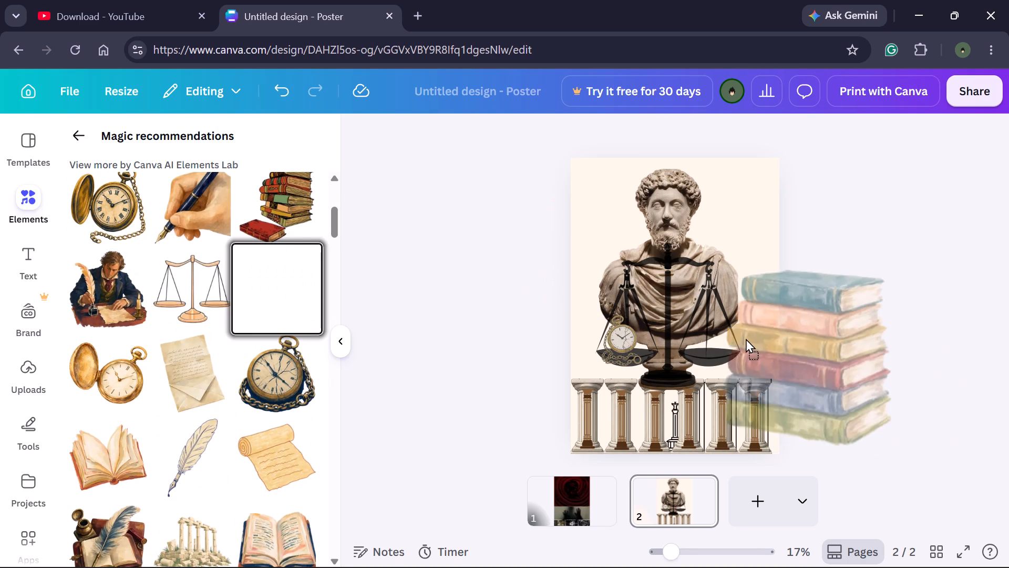
pyautogui.moveTo(746, 338); pyautogui.dragTo(713, 331)
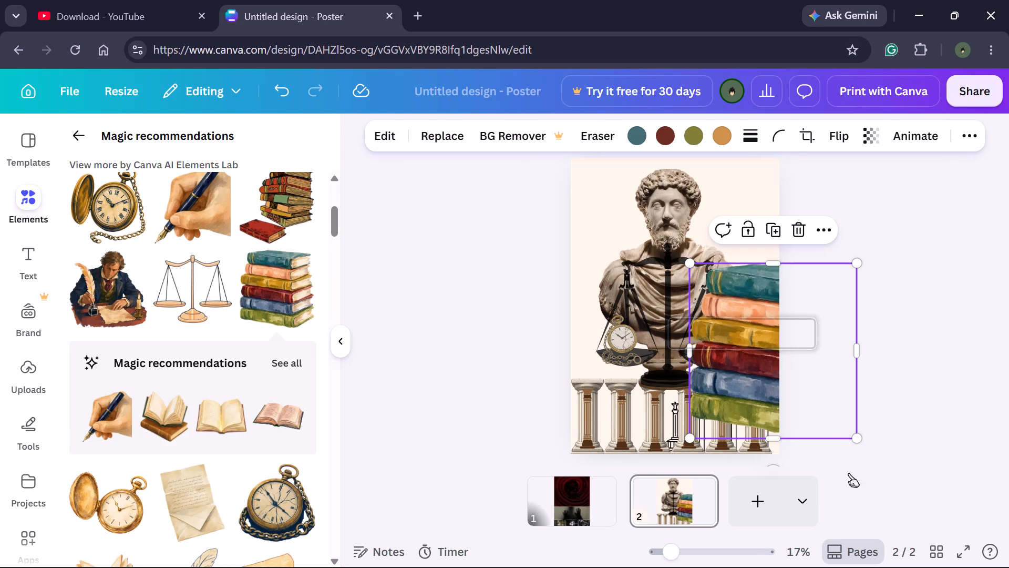
# Shrink the book stack to roughly a third of its original size and move it onto the scales' right pan.
pyautogui.moveTo(857, 434); pyautogui.dragTo(772, 386)
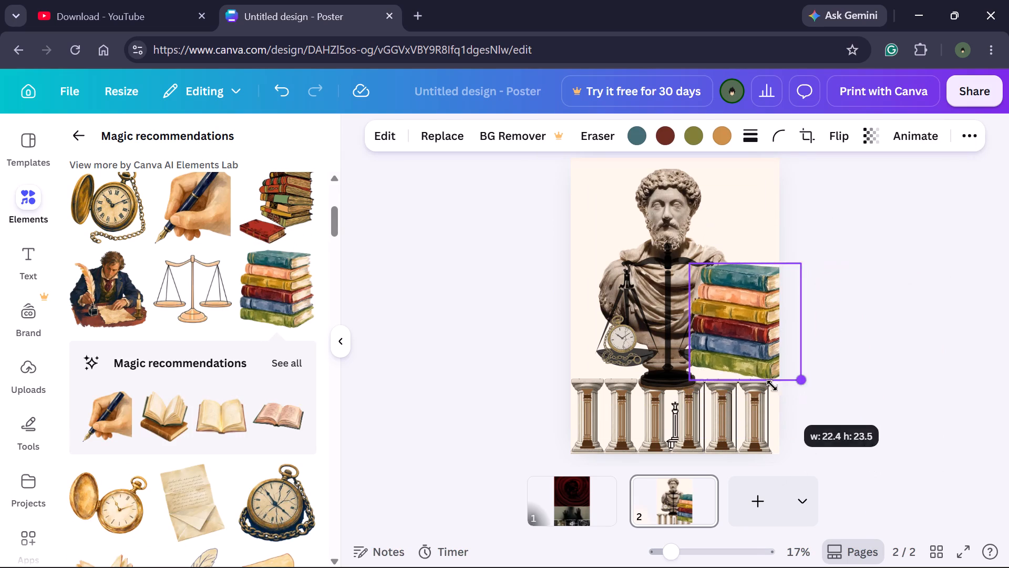
pyautogui.moveTo(772, 386); pyautogui.dragTo(764, 377)
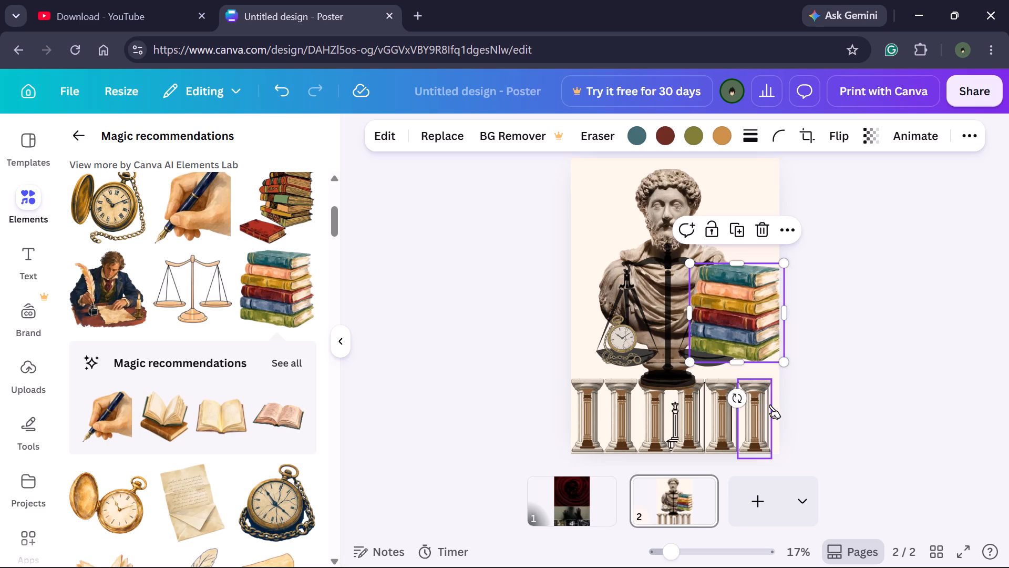
pyautogui.click(786, 369)
pyautogui.click(759, 337)
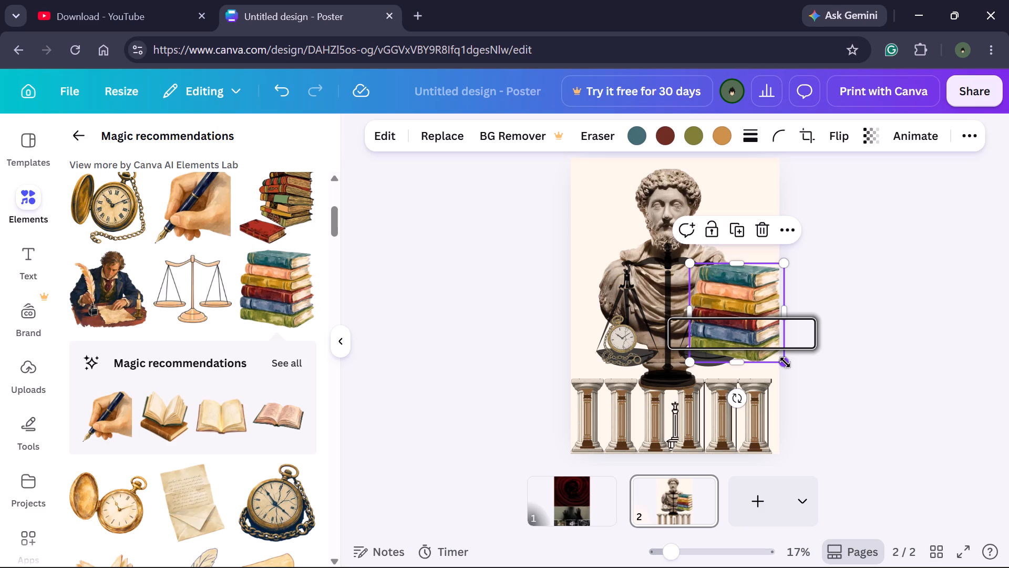
pyautogui.click(786, 362)
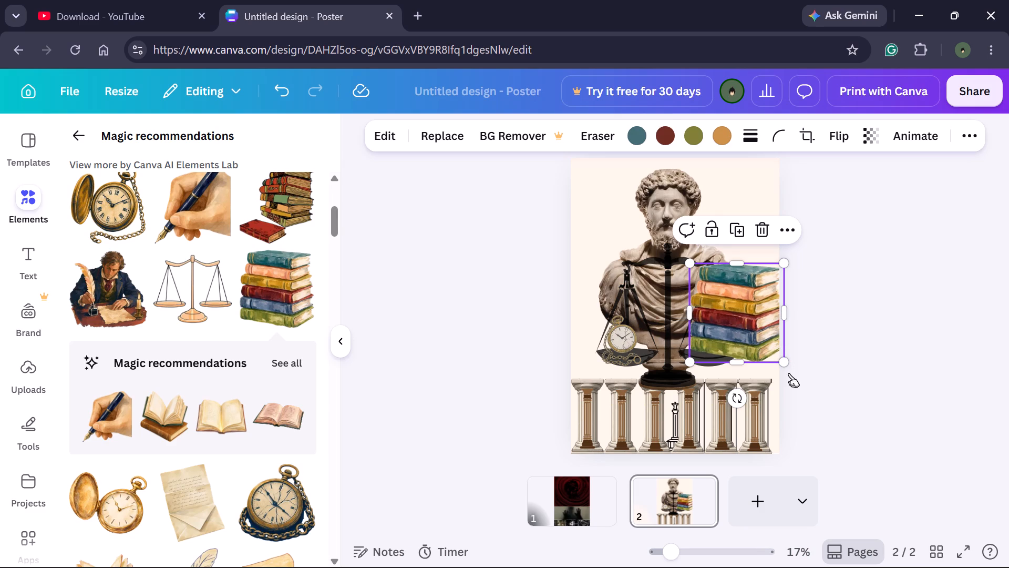
pyautogui.moveTo(785, 356); pyautogui.dragTo(744, 333)
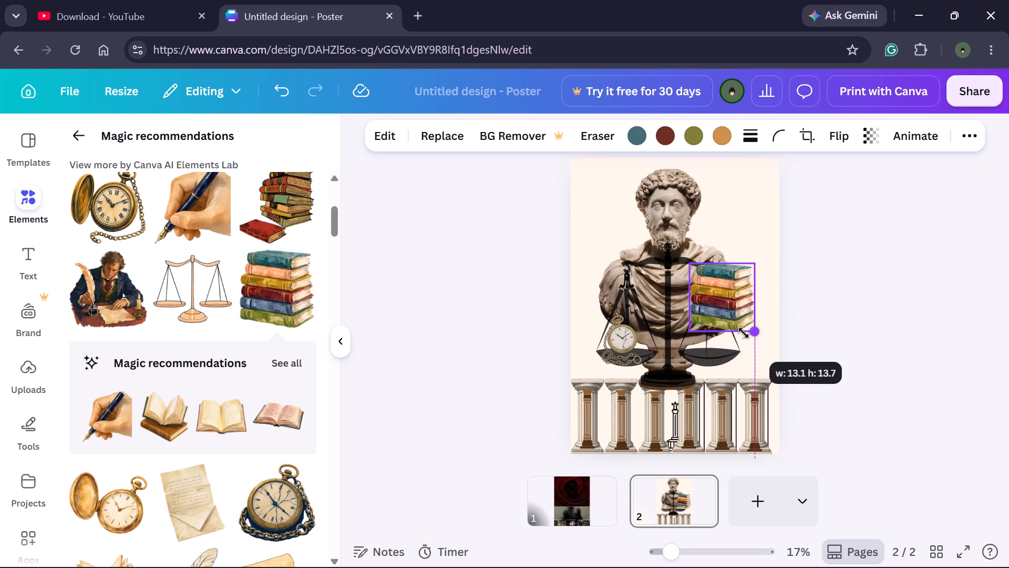
pyautogui.moveTo(744, 333); pyautogui.dragTo(732, 324)
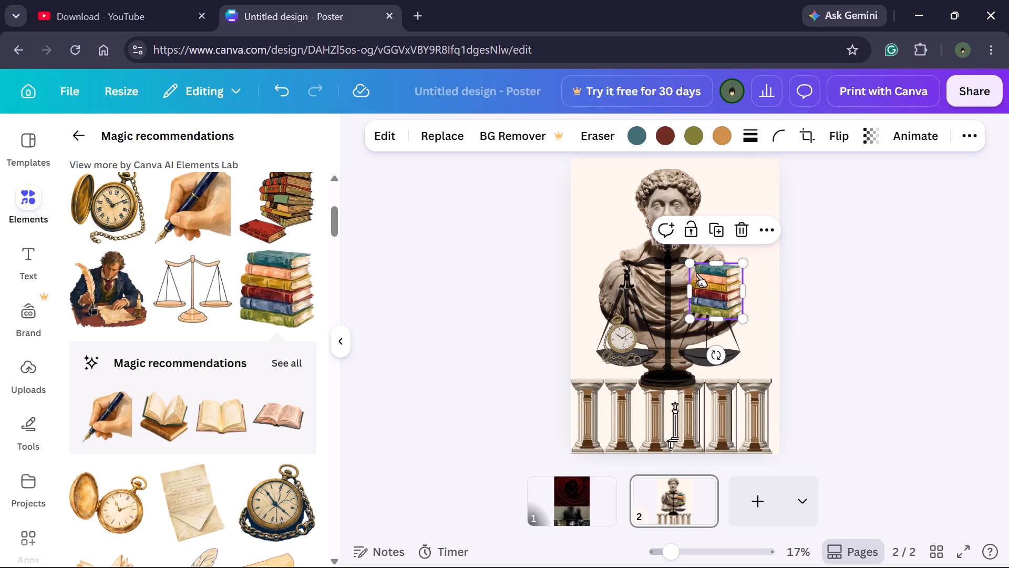
pyautogui.moveTo(711, 287); pyautogui.dragTo(717, 329)
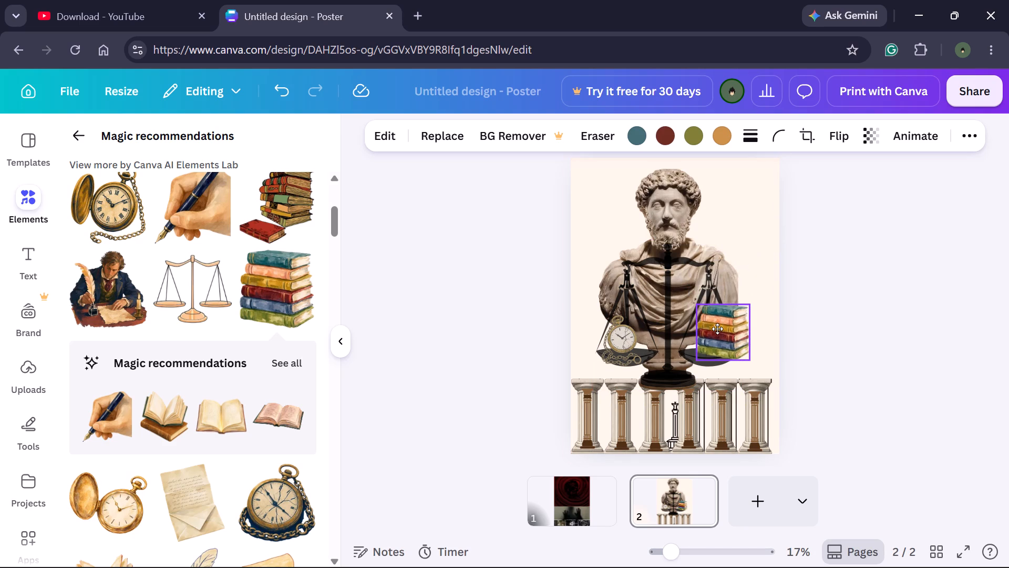
pyautogui.moveTo(717, 329); pyautogui.dragTo(709, 328)
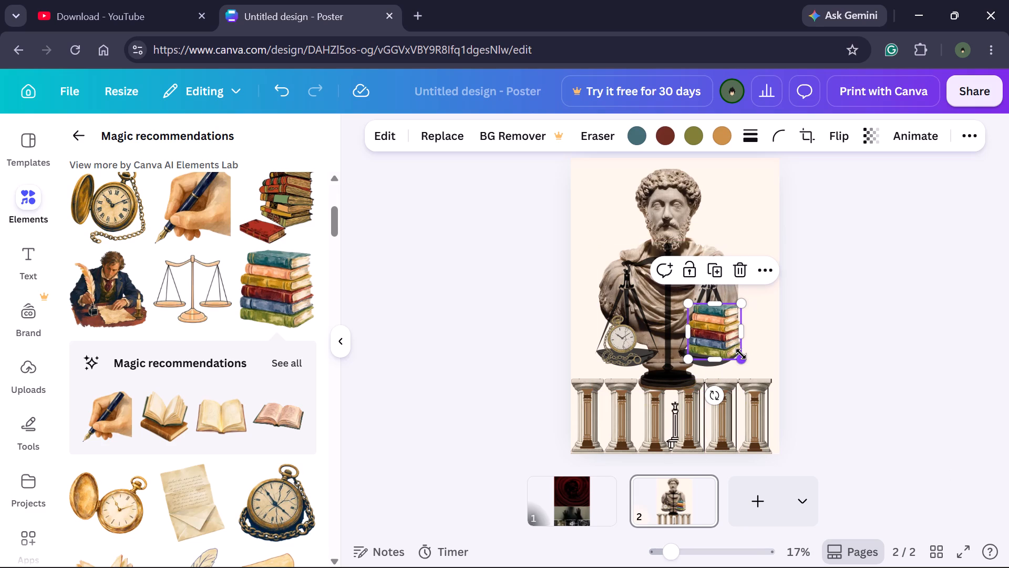
# Reduce the book stack further so it fits between the right pan's chains, and rest it on the pan.
pyautogui.moveTo(741, 354); pyautogui.dragTo(739, 334)
pyautogui.moveTo(714, 310); pyautogui.dragTo(714, 320)
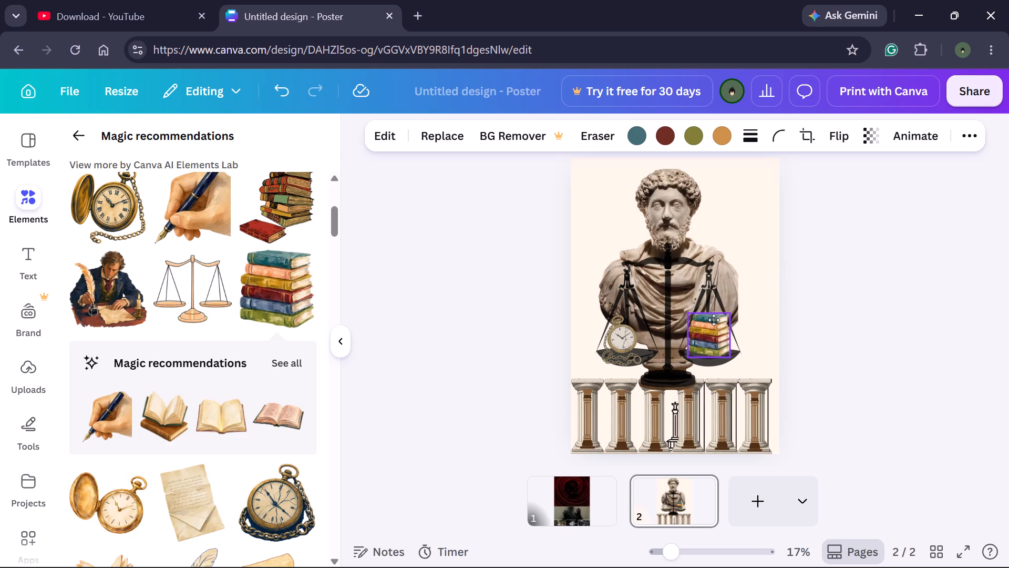
pyautogui.moveTo(714, 320); pyautogui.dragTo(714, 320)
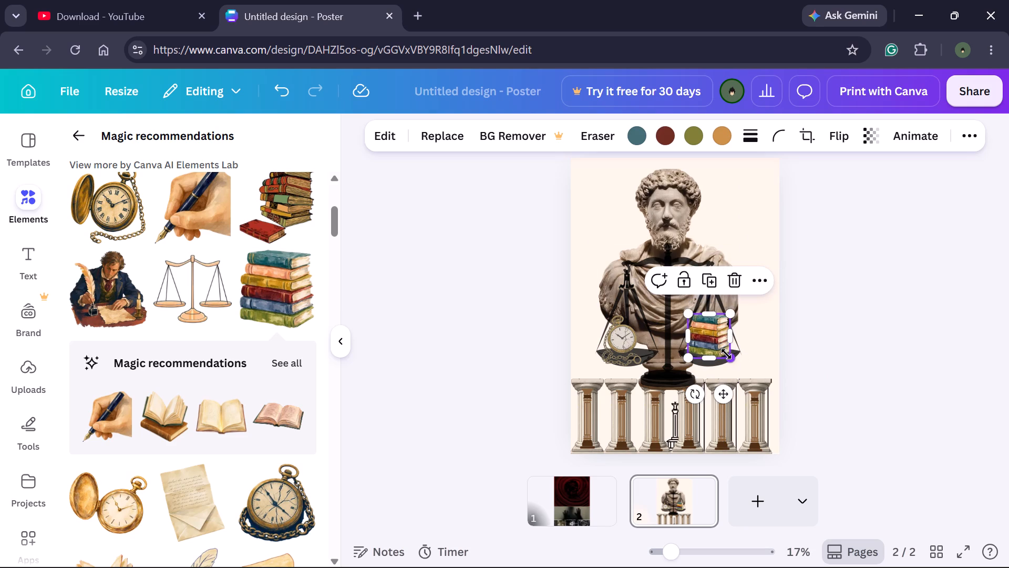
pyautogui.moveTo(726, 354); pyautogui.dragTo(724, 343)
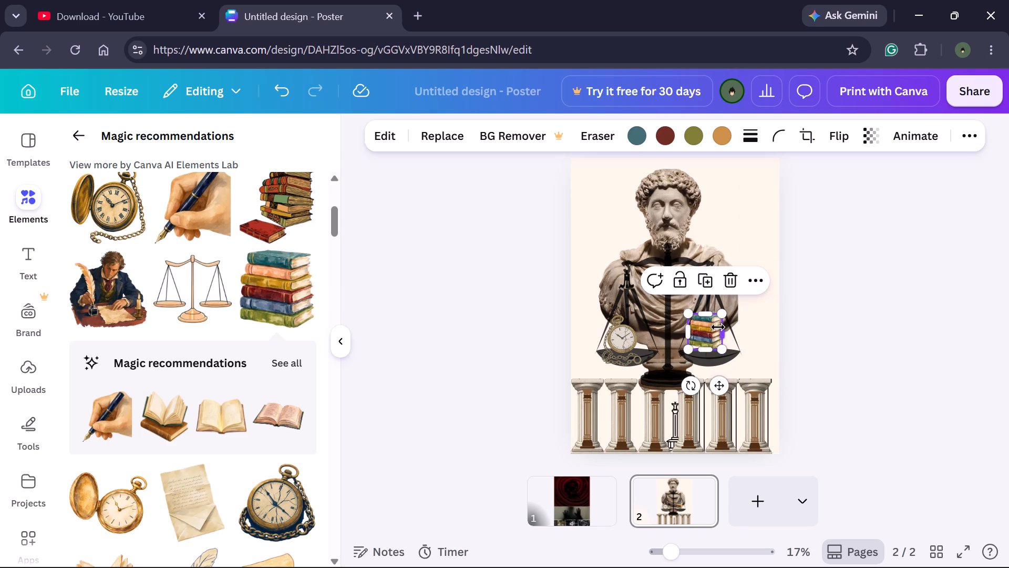
pyautogui.moveTo(709, 329); pyautogui.dragTo(716, 339)
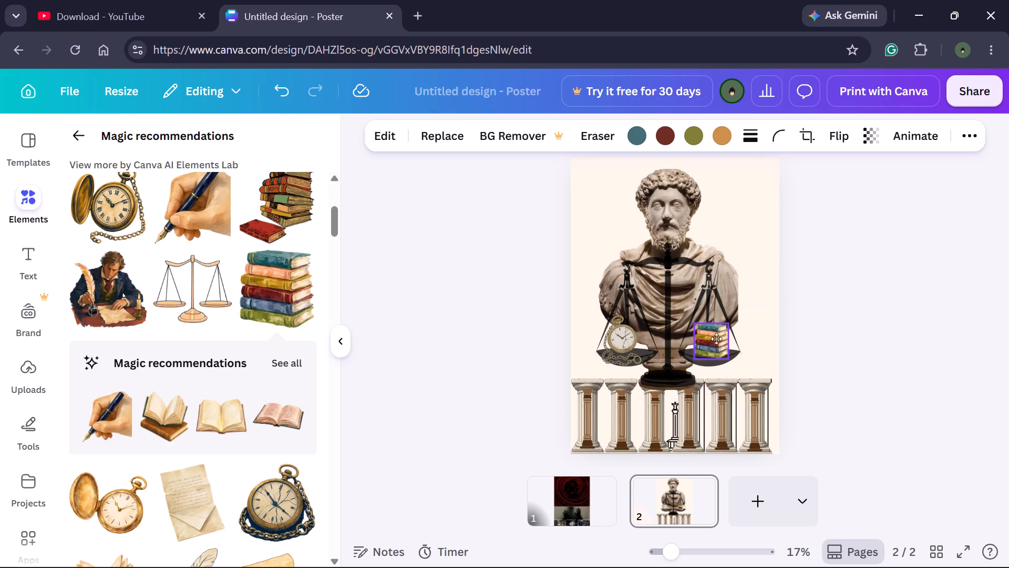
pyautogui.moveTo(716, 339); pyautogui.dragTo(716, 340)
pyautogui.click(832, 311)
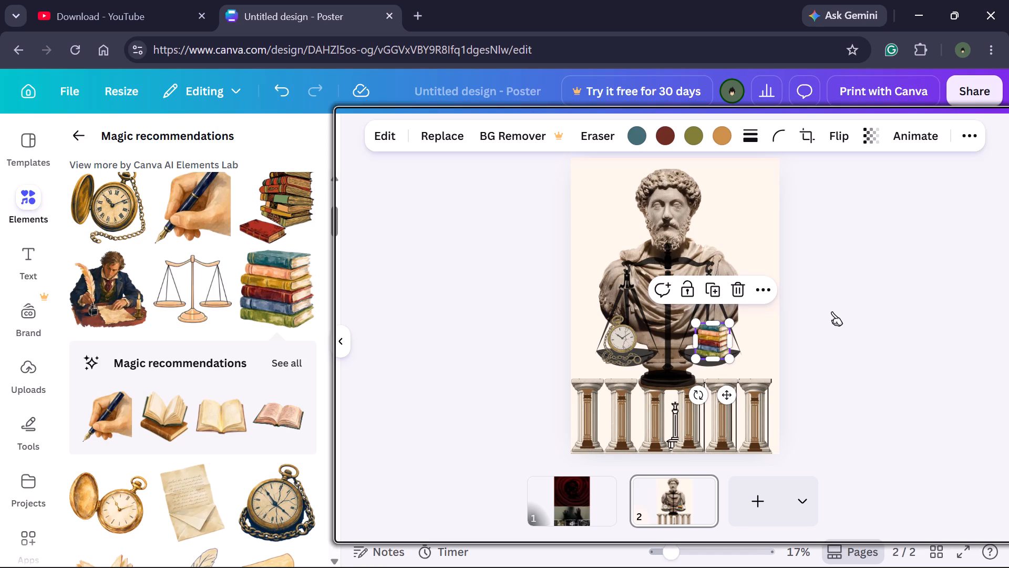
# Nudge the book stack slightly inward on the right pan, level with the pocket watch on the opposite pan.
pyautogui.click(699, 332)
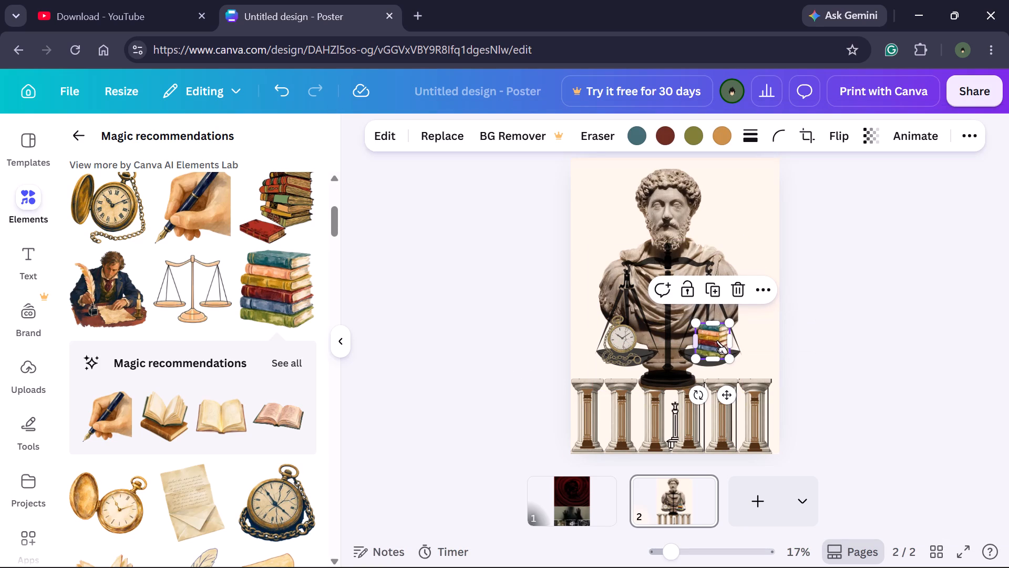
pyautogui.click(716, 341)
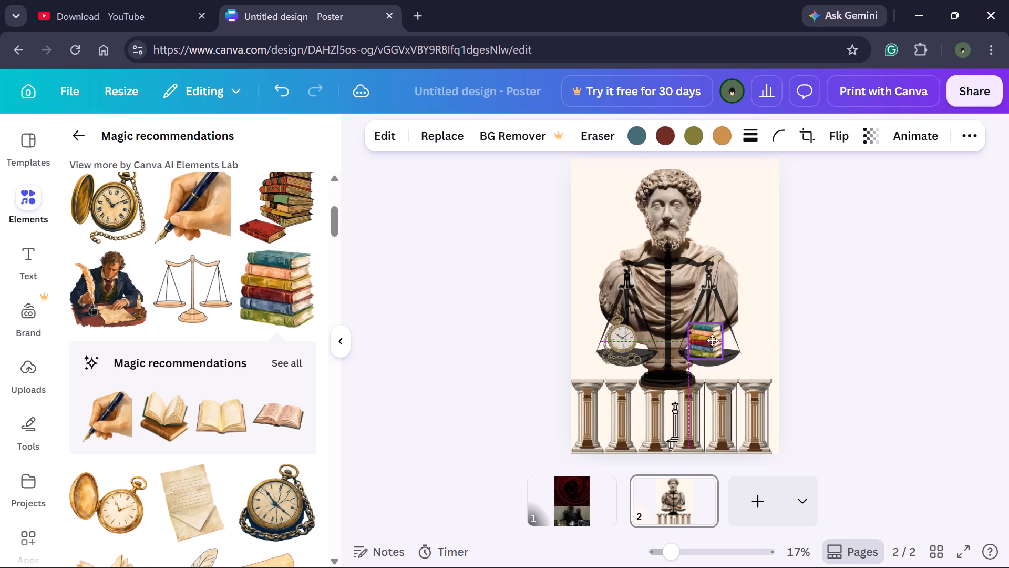
pyautogui.click(852, 322)
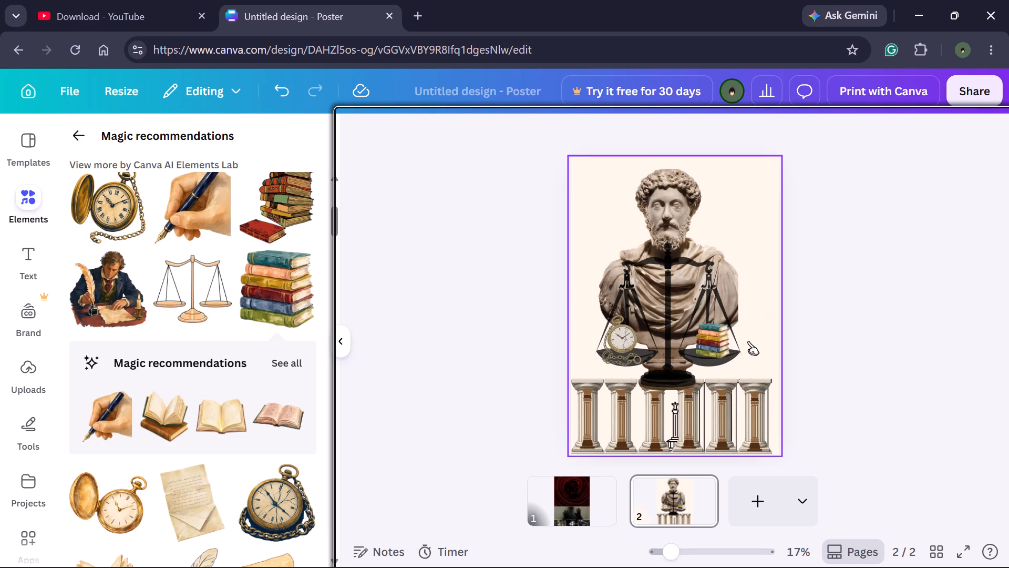
pyautogui.moveTo(712, 339); pyautogui.dragTo(706, 340)
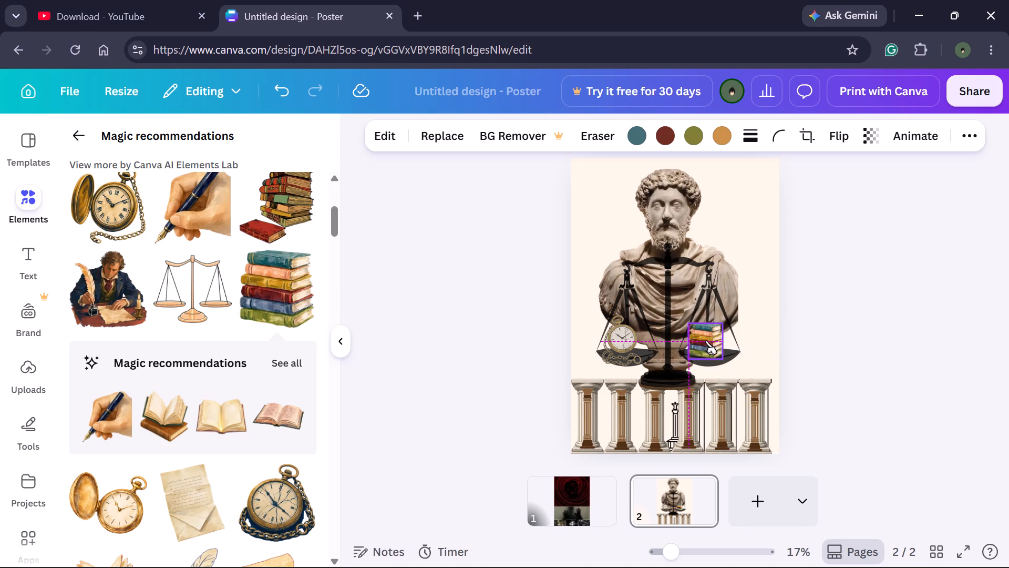
pyautogui.click(915, 308)
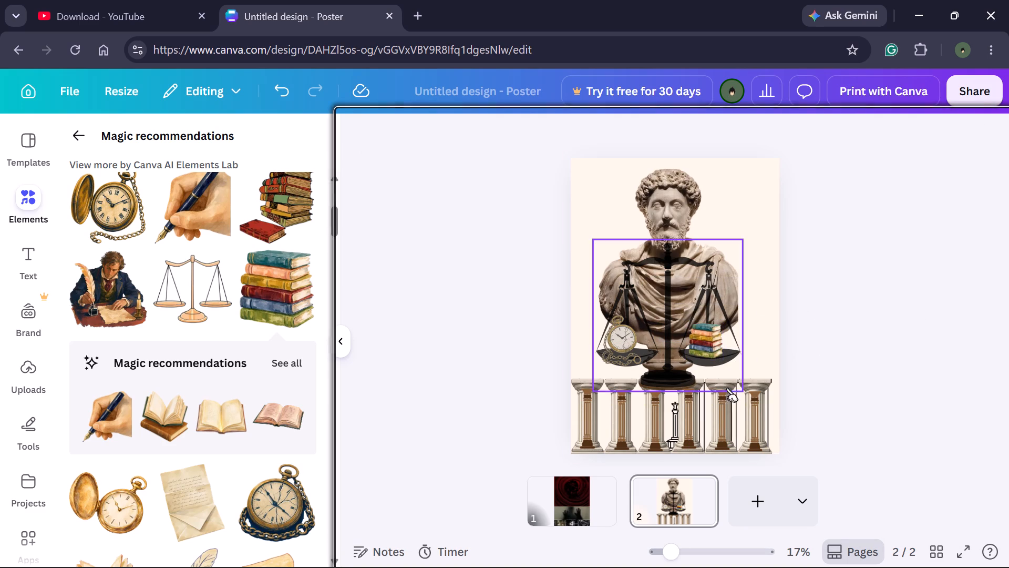
# Find the portrait-shaped ornate gold picture frame in the recommended elements and add it as a full-page border around the composition.
pyautogui.scroll(-2, 187, 358)
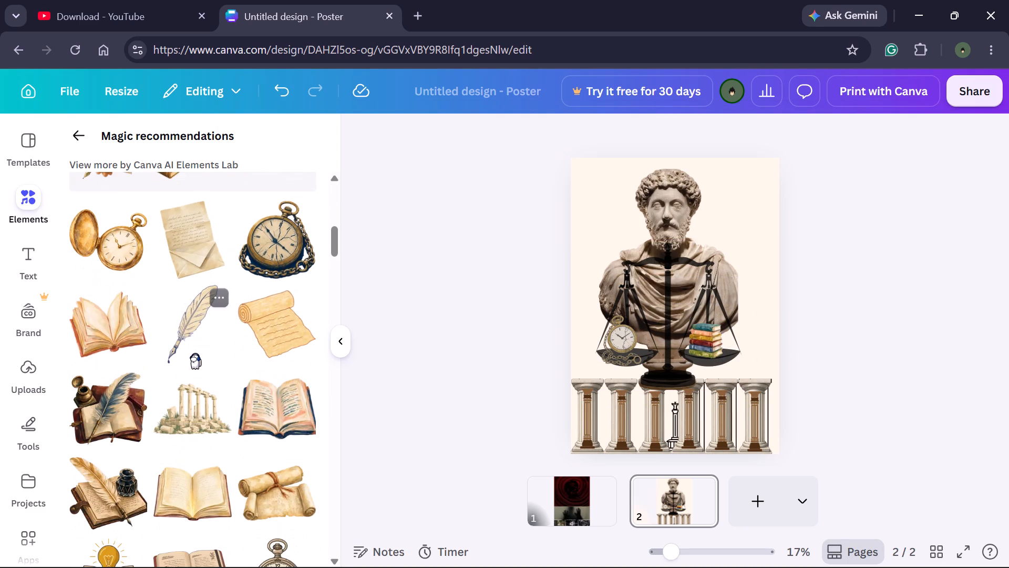
pyautogui.scroll(-5, 195, 352)
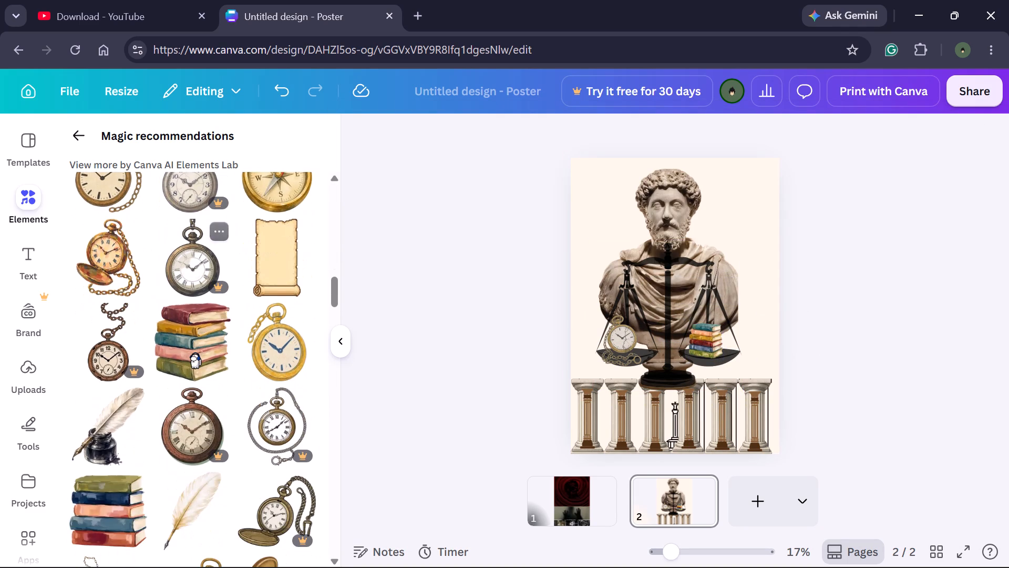
pyautogui.scroll(-4, 198, 353)
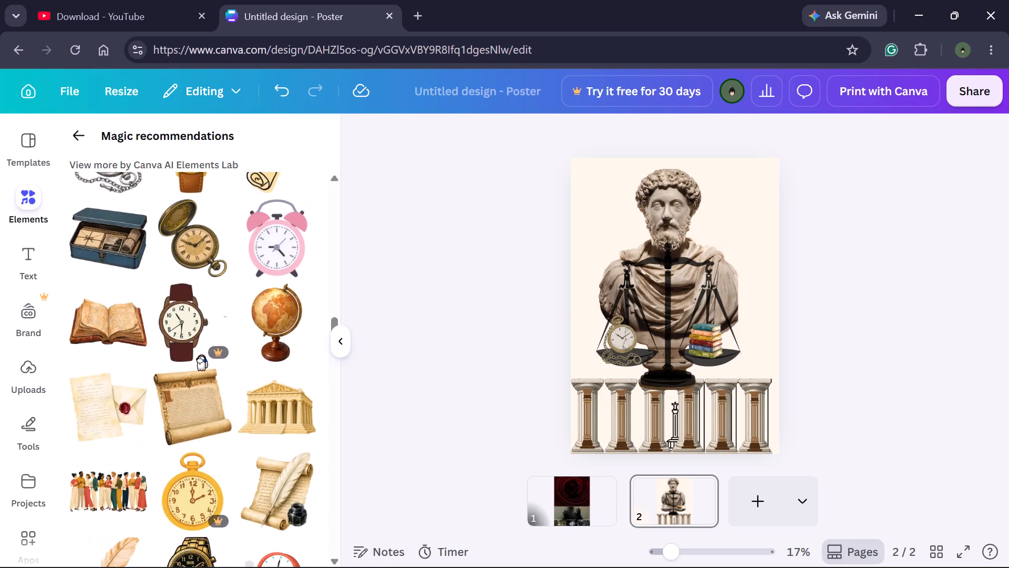
pyautogui.scroll(-9, 205, 349)
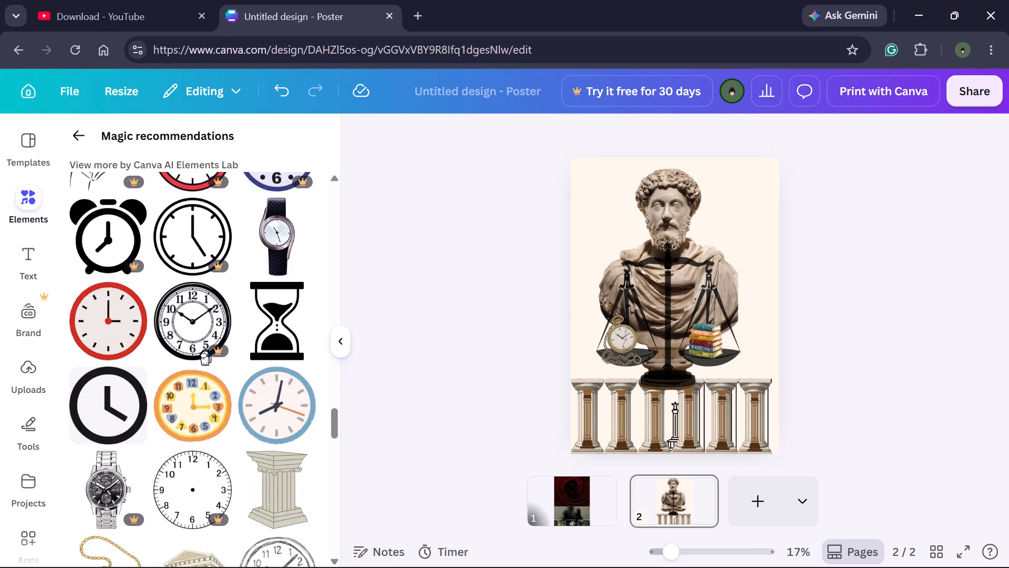
pyautogui.scroll(-8, 205, 349)
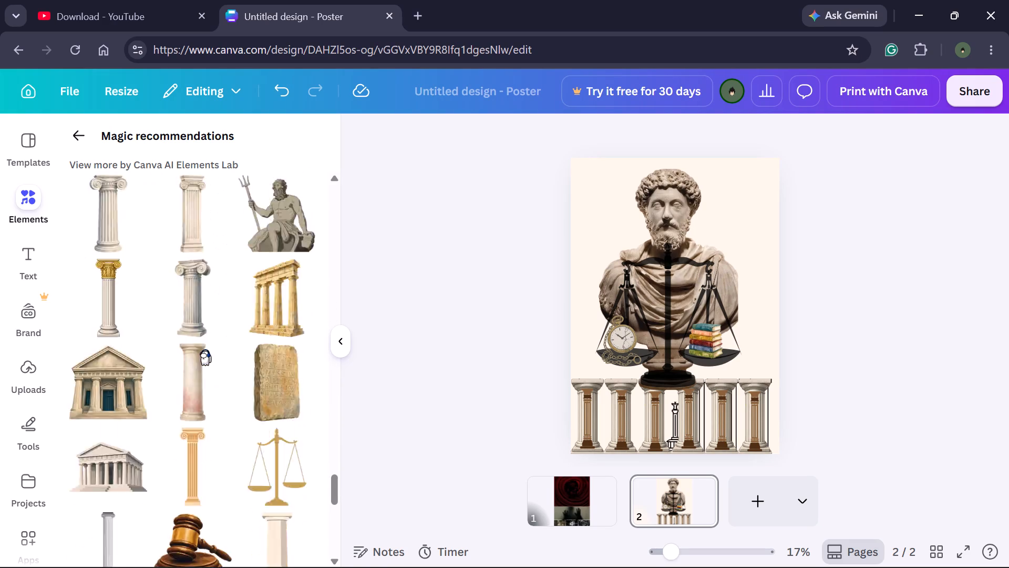
pyautogui.scroll(-5, 187, 330)
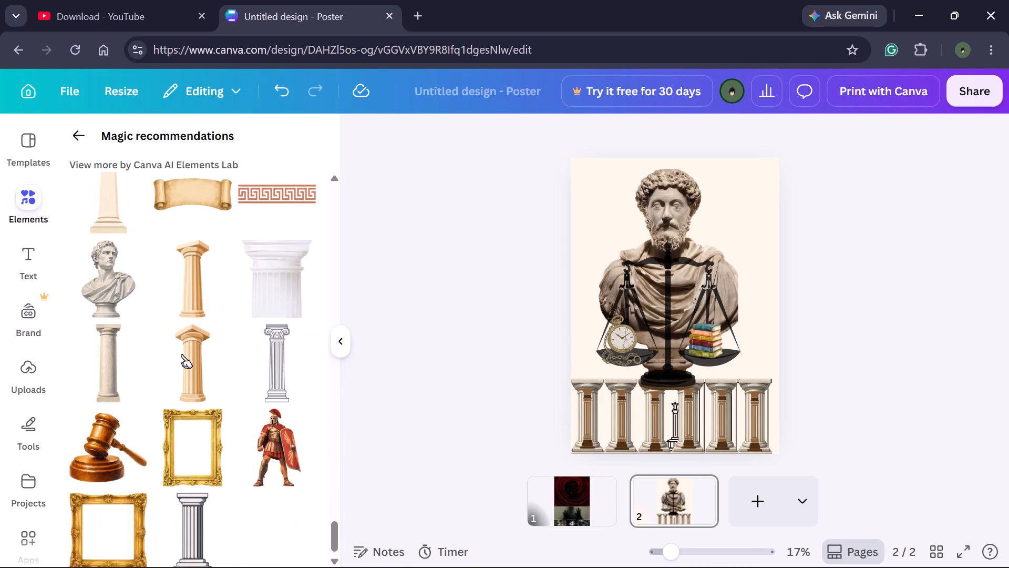
pyautogui.moveTo(198, 424); pyautogui.dragTo(620, 241)
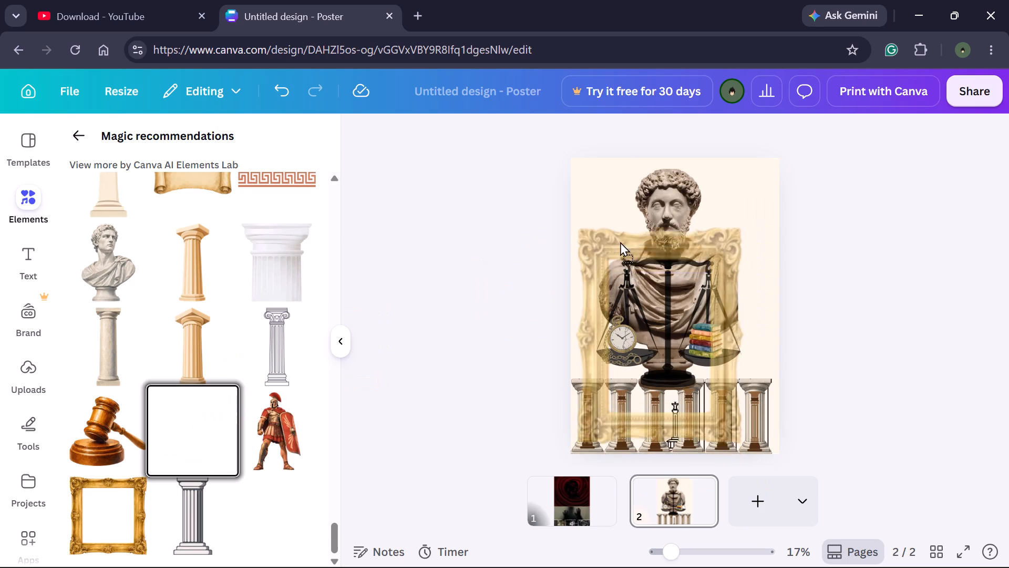
pyautogui.moveTo(620, 241); pyautogui.dragTo(704, 215)
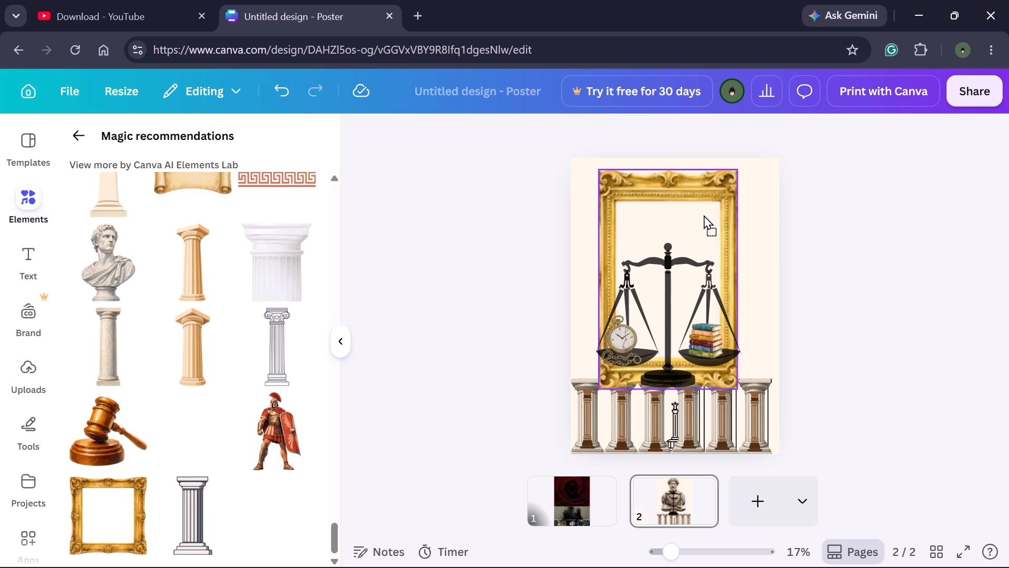
pyautogui.moveTo(704, 215); pyautogui.dragTo(579, 202)
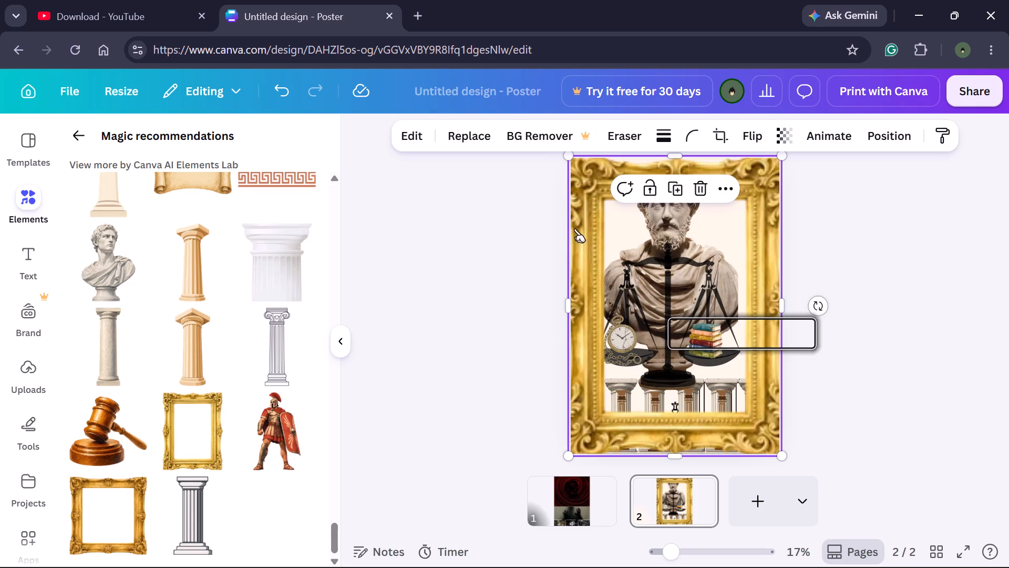
pyautogui.click(889, 258)
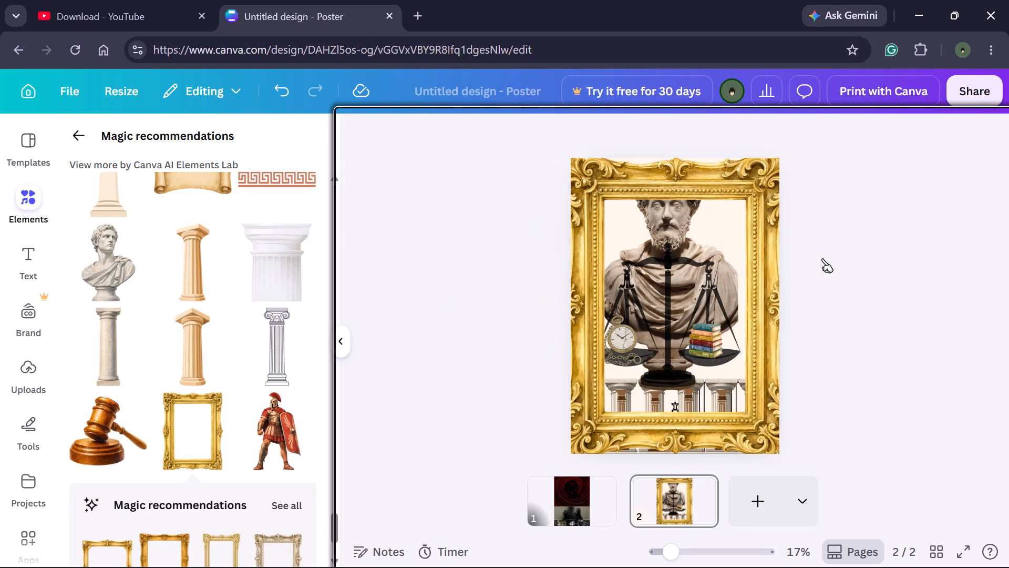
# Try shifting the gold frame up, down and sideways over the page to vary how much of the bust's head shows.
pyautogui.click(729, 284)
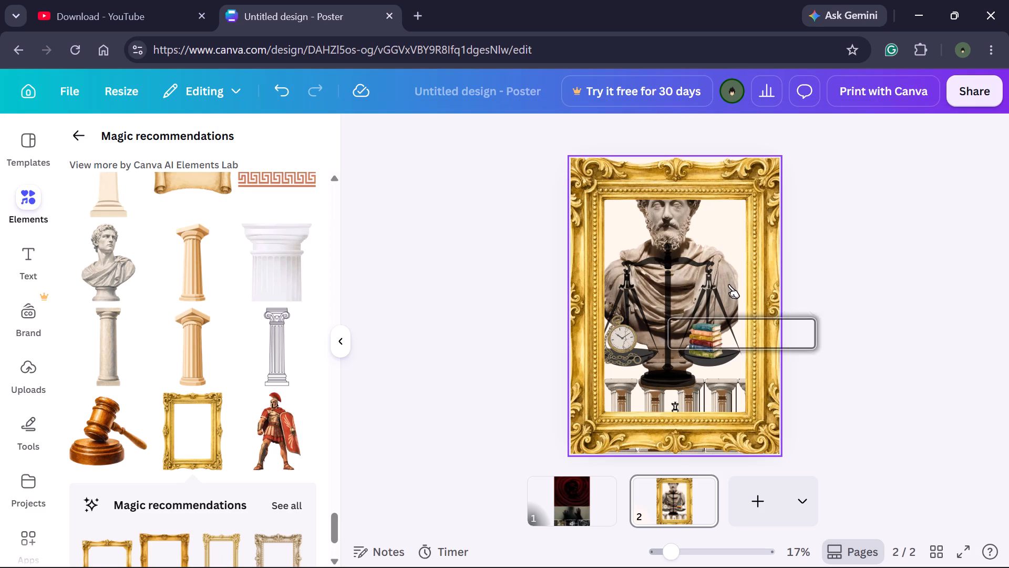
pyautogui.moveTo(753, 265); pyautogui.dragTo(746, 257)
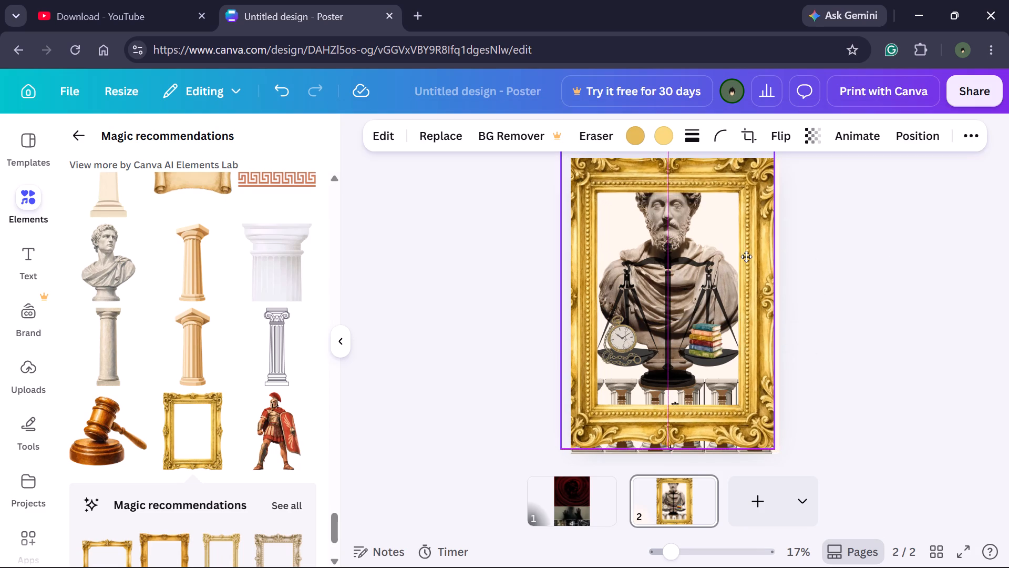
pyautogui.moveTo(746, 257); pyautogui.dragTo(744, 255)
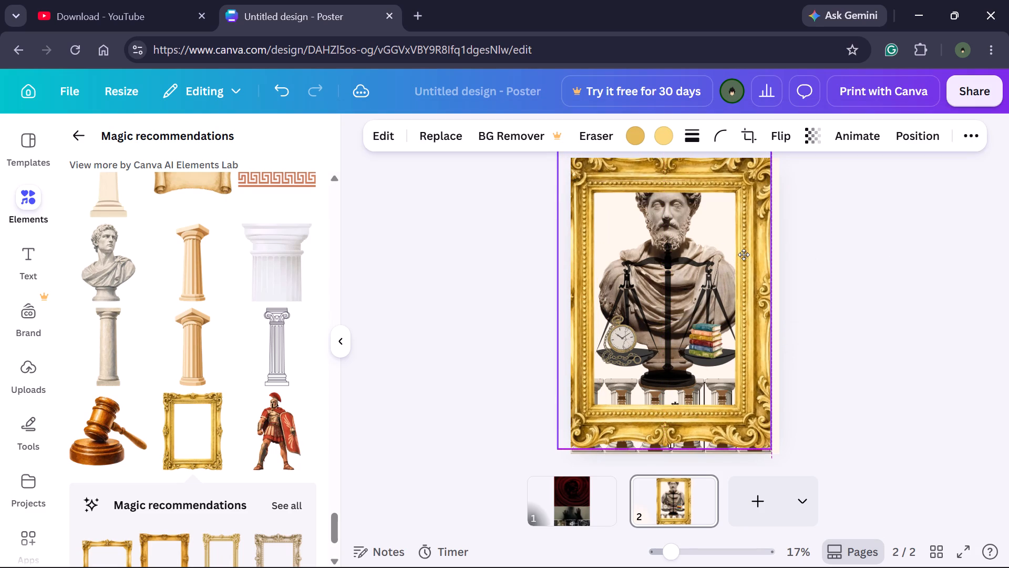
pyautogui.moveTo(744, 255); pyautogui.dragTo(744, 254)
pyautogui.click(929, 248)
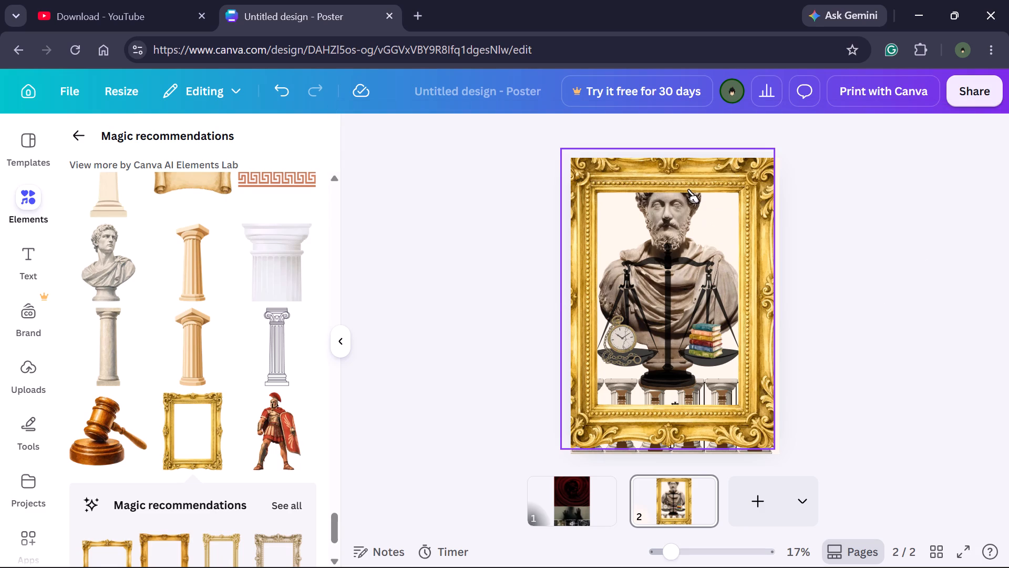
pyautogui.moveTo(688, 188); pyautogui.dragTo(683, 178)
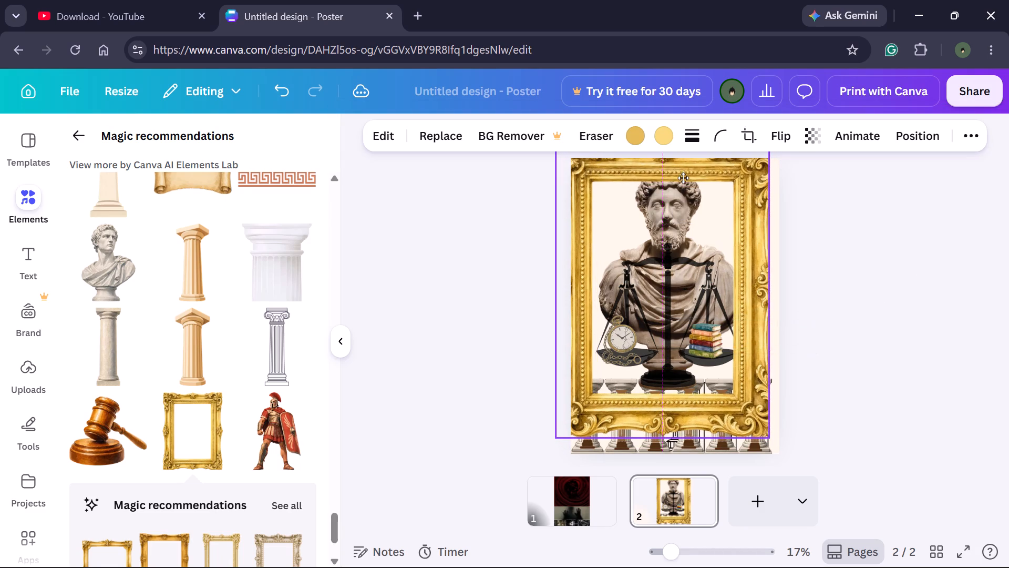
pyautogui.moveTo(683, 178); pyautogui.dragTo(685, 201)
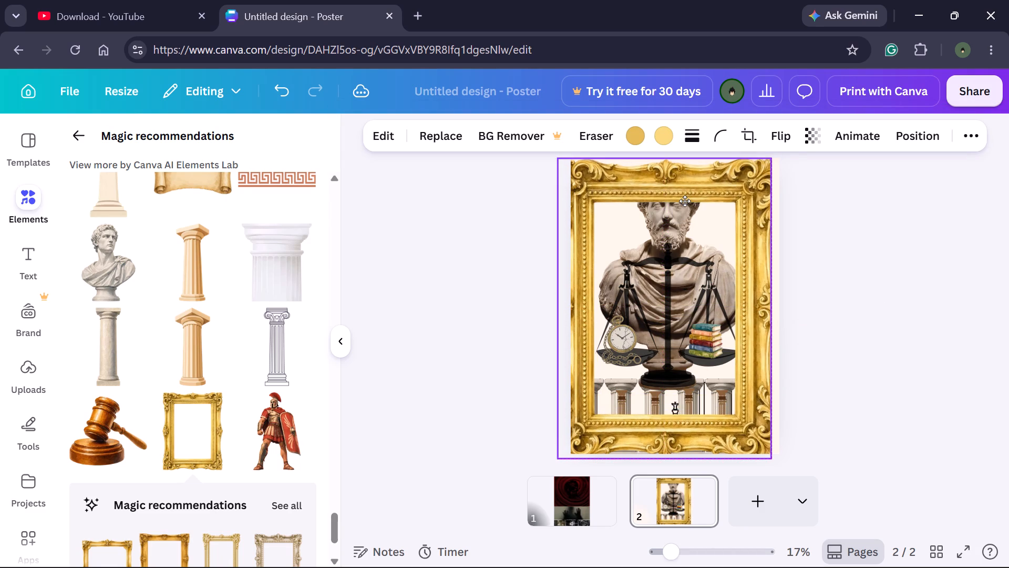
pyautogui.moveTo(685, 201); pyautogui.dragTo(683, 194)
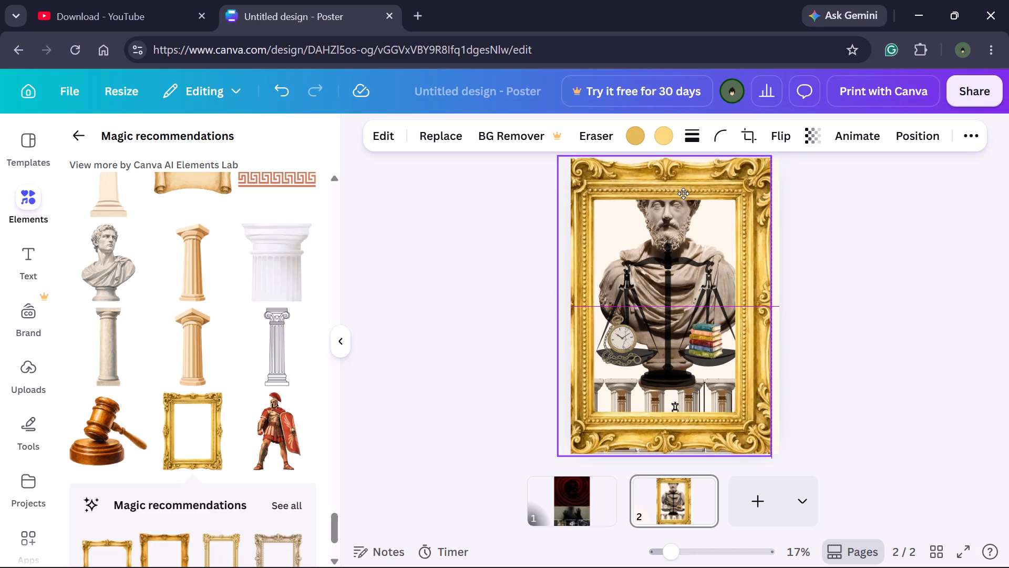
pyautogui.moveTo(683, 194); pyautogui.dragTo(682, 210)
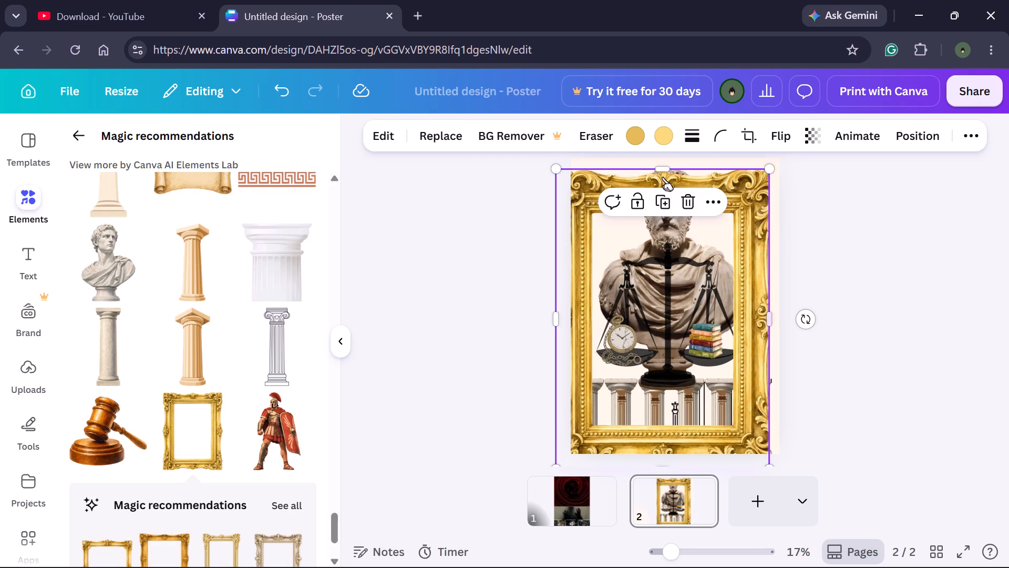
# Stretch the gold frame vertically beyond the page to a height of about 67, keeping its width at 42.9.
pyautogui.moveTo(660, 171); pyautogui.dragTo(660, 160)
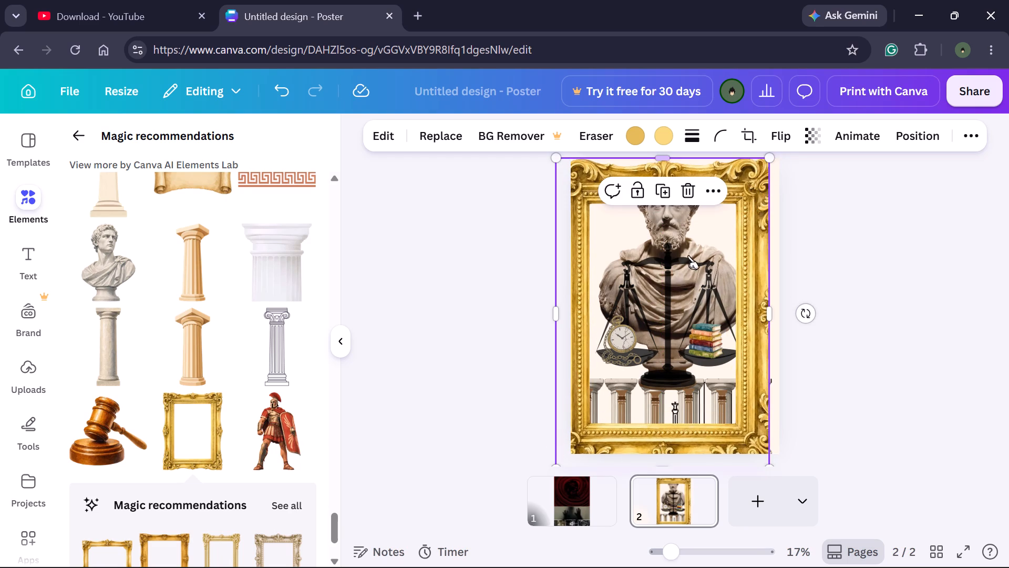
pyautogui.moveTo(751, 262); pyautogui.dragTo(746, 245)
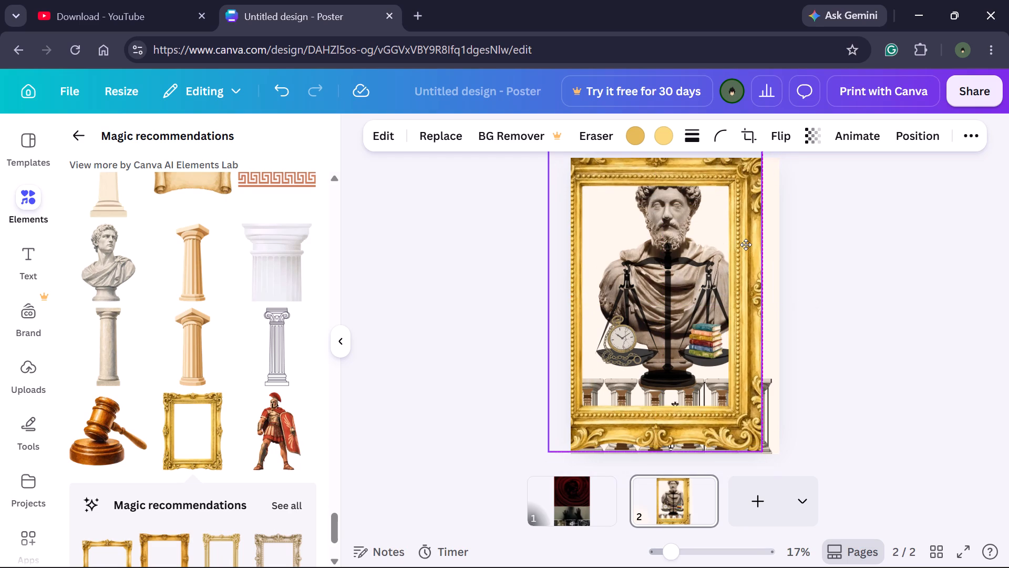
pyautogui.moveTo(746, 245); pyautogui.dragTo(754, 247)
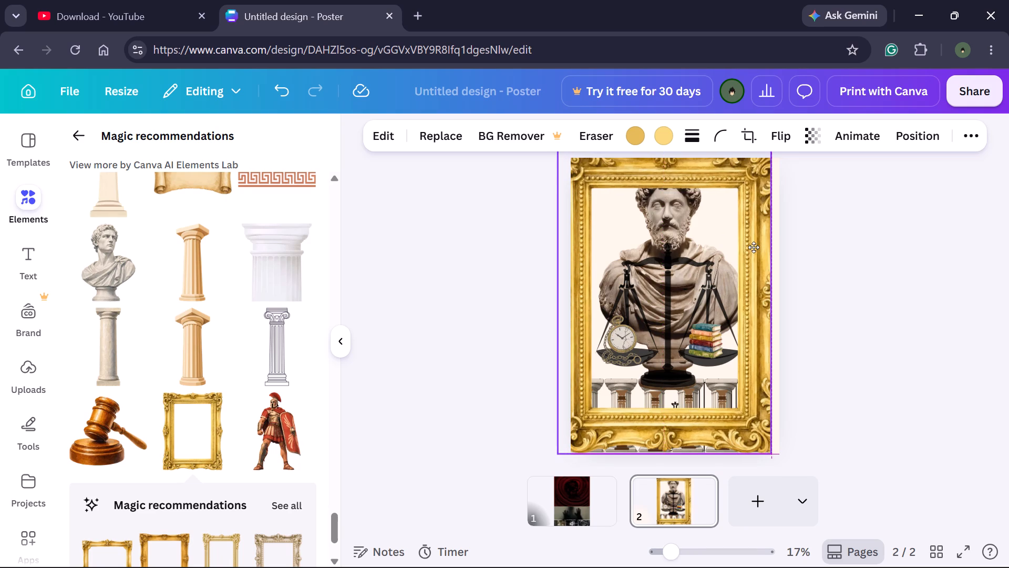
pyautogui.moveTo(754, 247); pyautogui.dragTo(753, 246)
pyautogui.moveTo(753, 246); pyautogui.dragTo(750, 248)
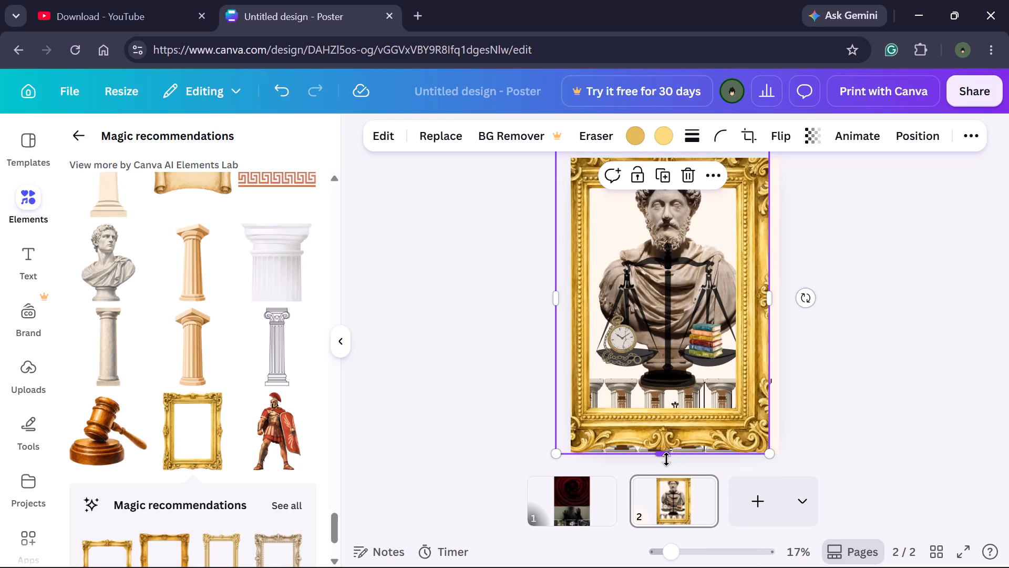
pyautogui.moveTo(666, 459); pyautogui.dragTo(672, 489)
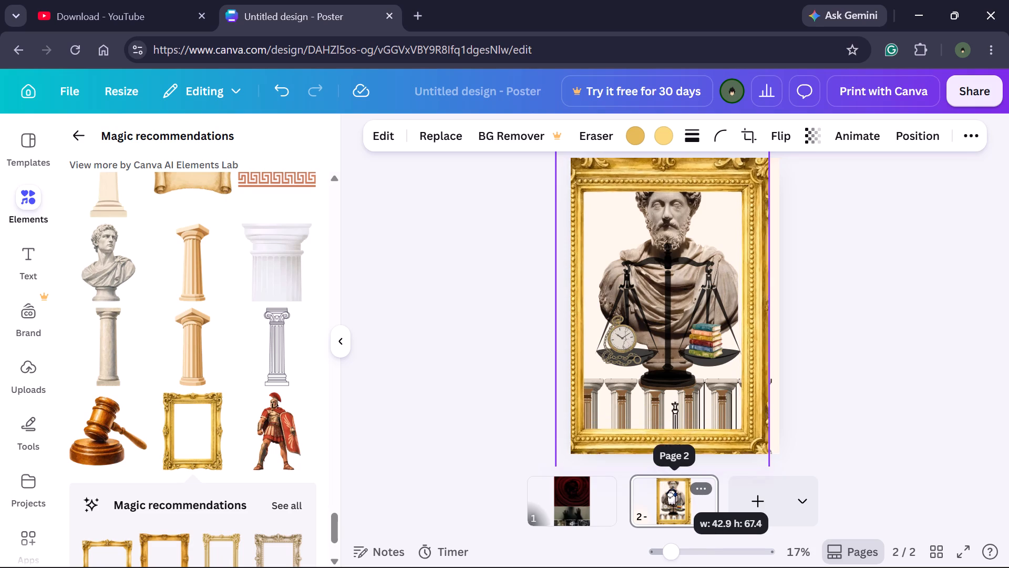
pyautogui.moveTo(672, 489); pyautogui.dragTo(671, 485)
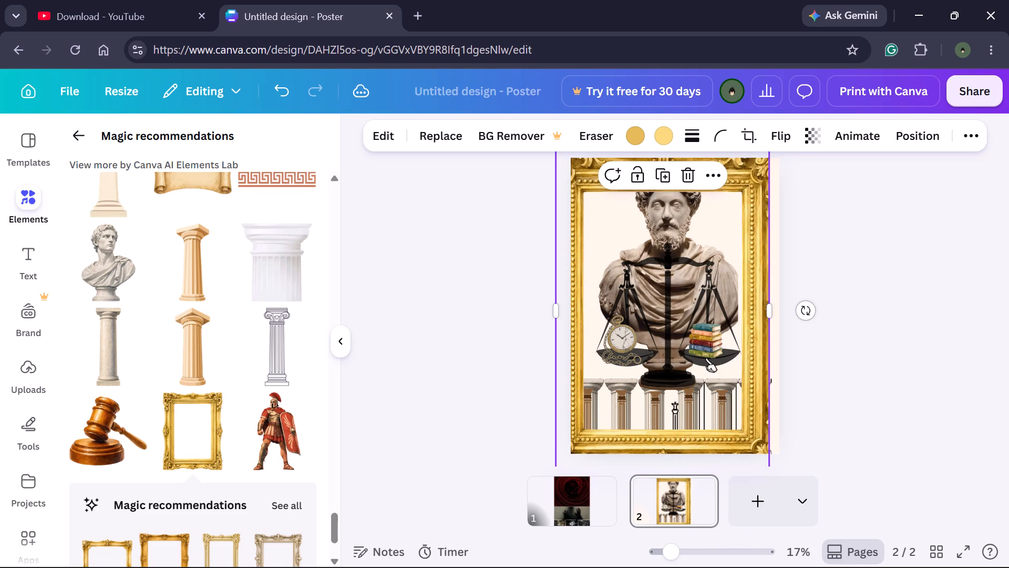
# Move the stretched gold frame sideways and up so it covers the page edges and is vertically centred.
pyautogui.moveTo(706, 357); pyautogui.dragTo(714, 356)
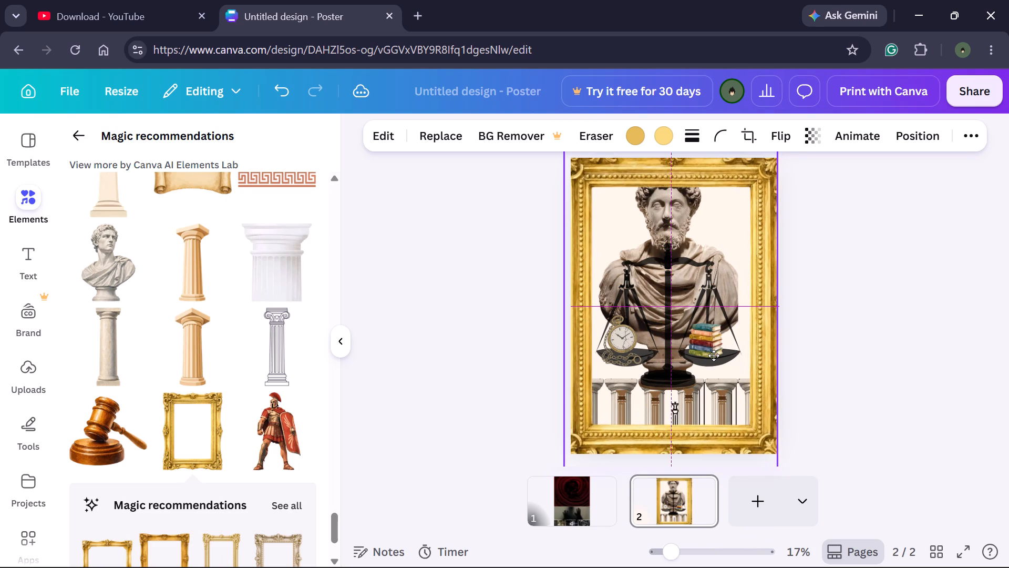
pyautogui.moveTo(714, 356); pyautogui.dragTo(714, 356)
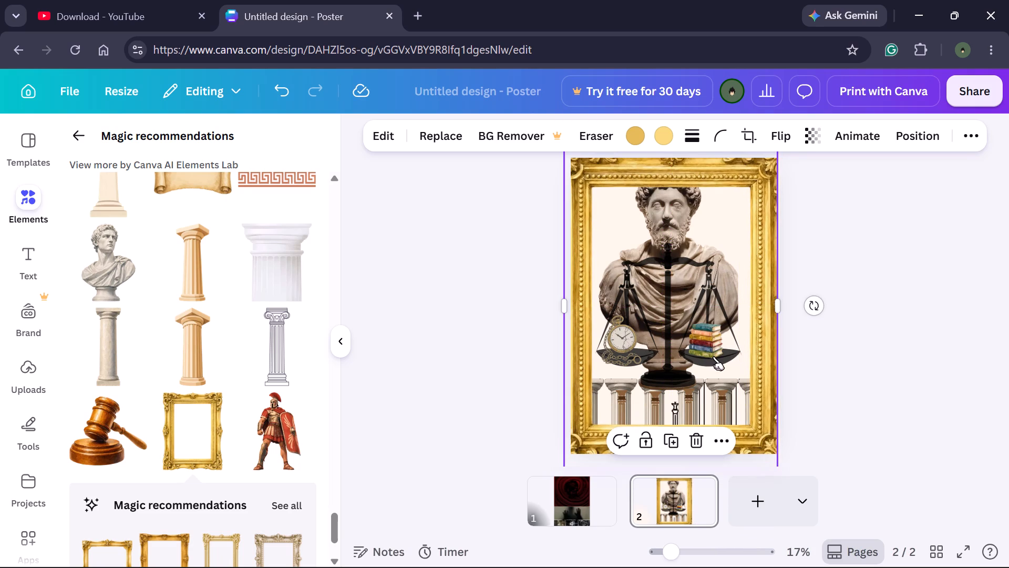
pyautogui.click(863, 322)
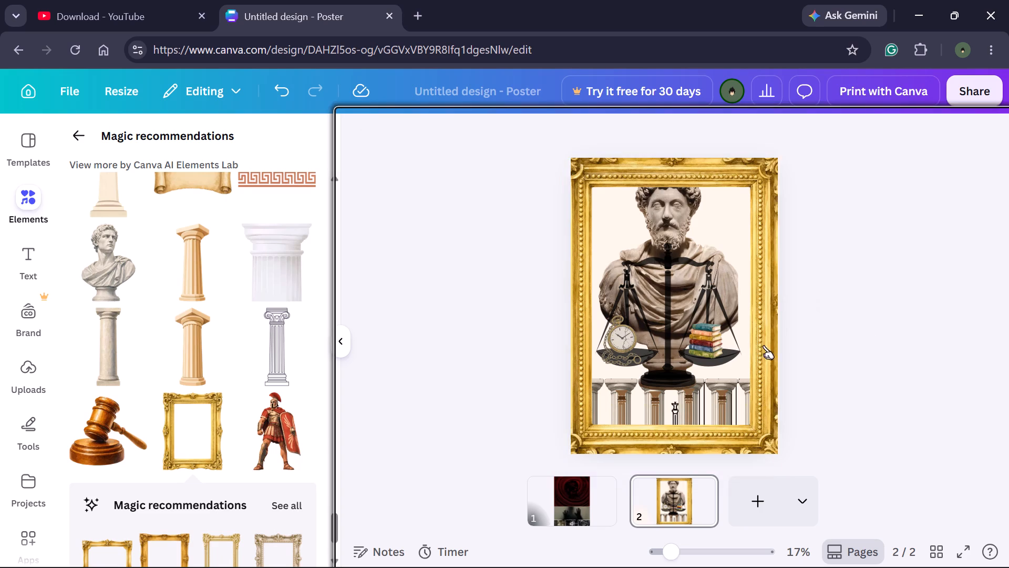
# Fine-tune the gold frame's position slightly upward, covering both side edges of the page and showing the bust's whole head in the opening.
pyautogui.click(755, 349)
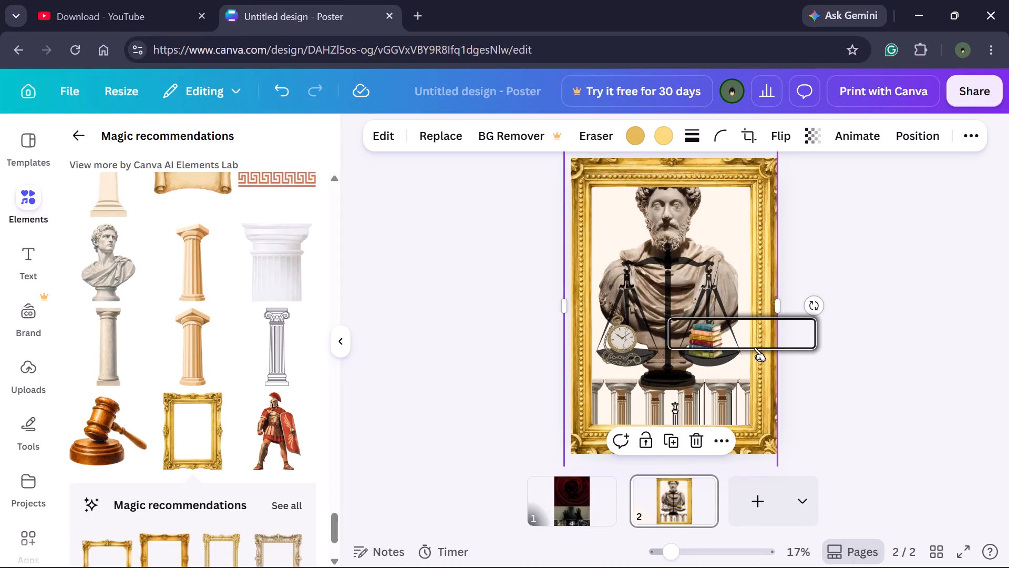
pyautogui.moveTo(754, 346); pyautogui.dragTo(753, 345)
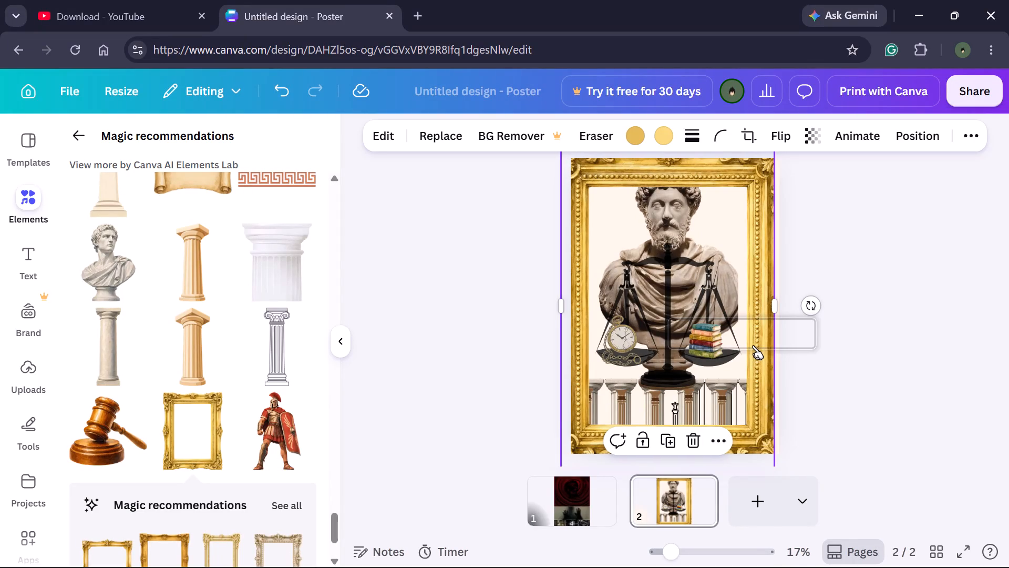
pyautogui.moveTo(753, 345); pyautogui.dragTo(754, 342)
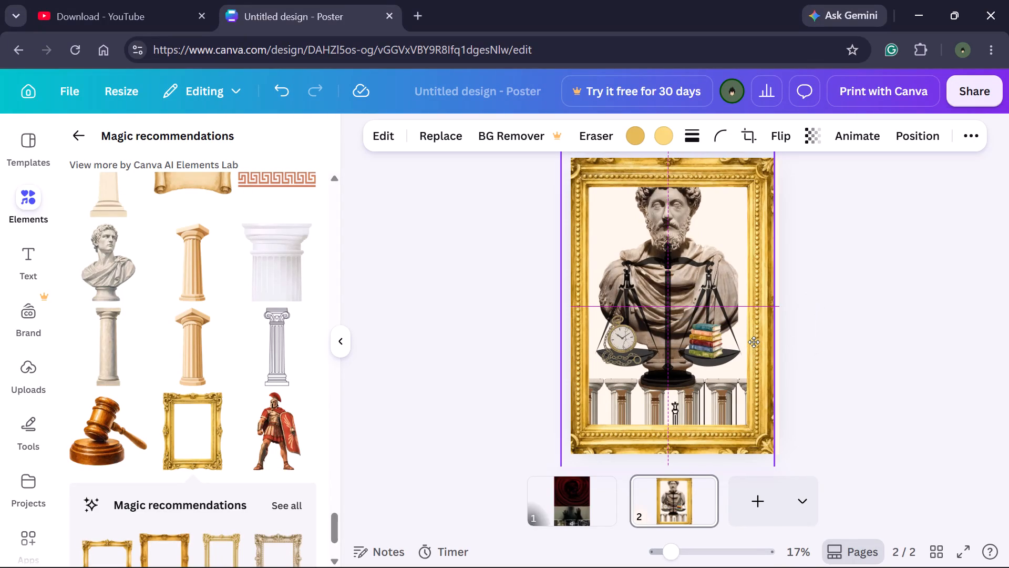
pyautogui.moveTo(754, 342); pyautogui.dragTo(761, 351)
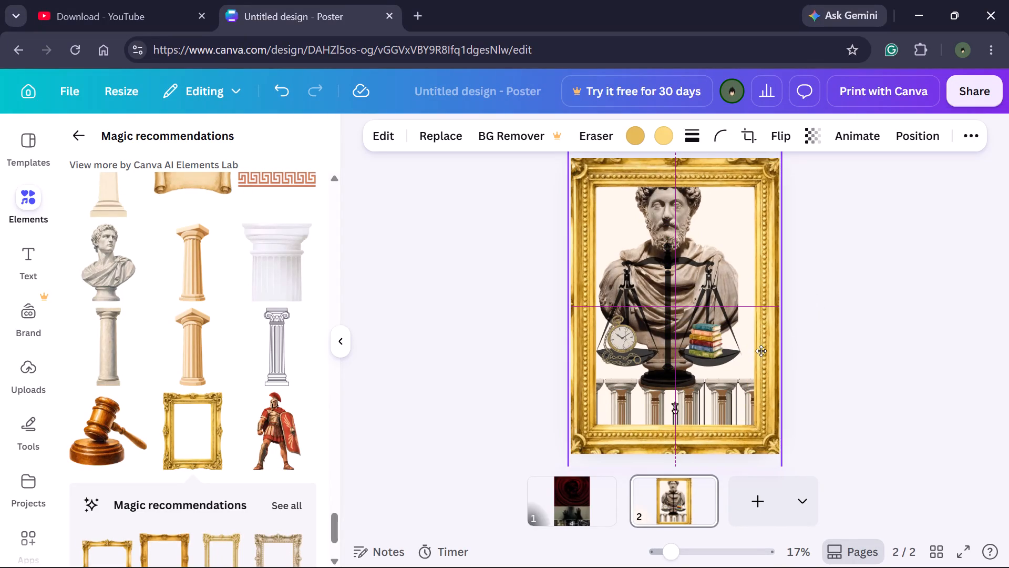
pyautogui.moveTo(761, 351); pyautogui.dragTo(761, 347)
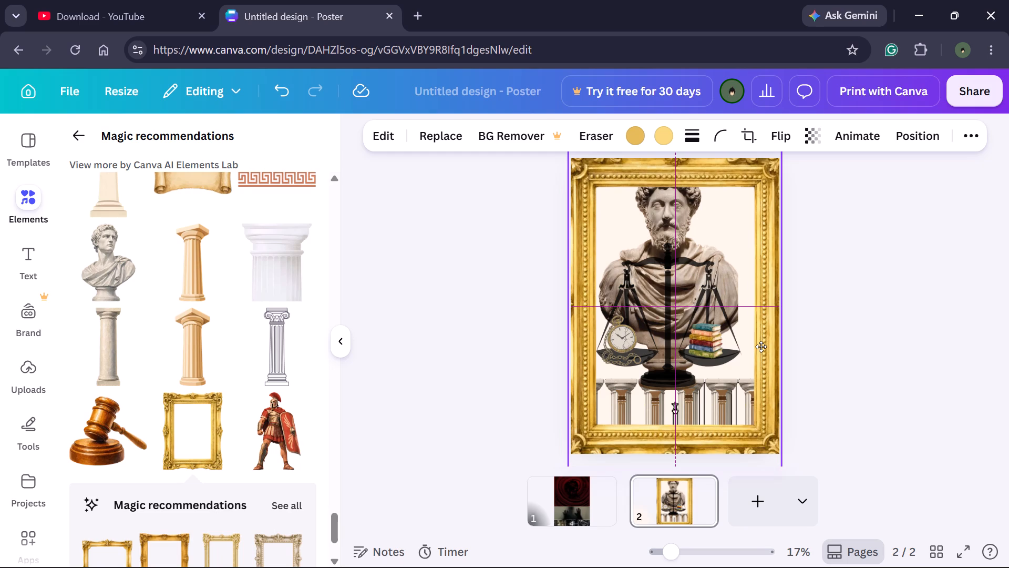
pyautogui.moveTo(761, 347); pyautogui.dragTo(761, 339)
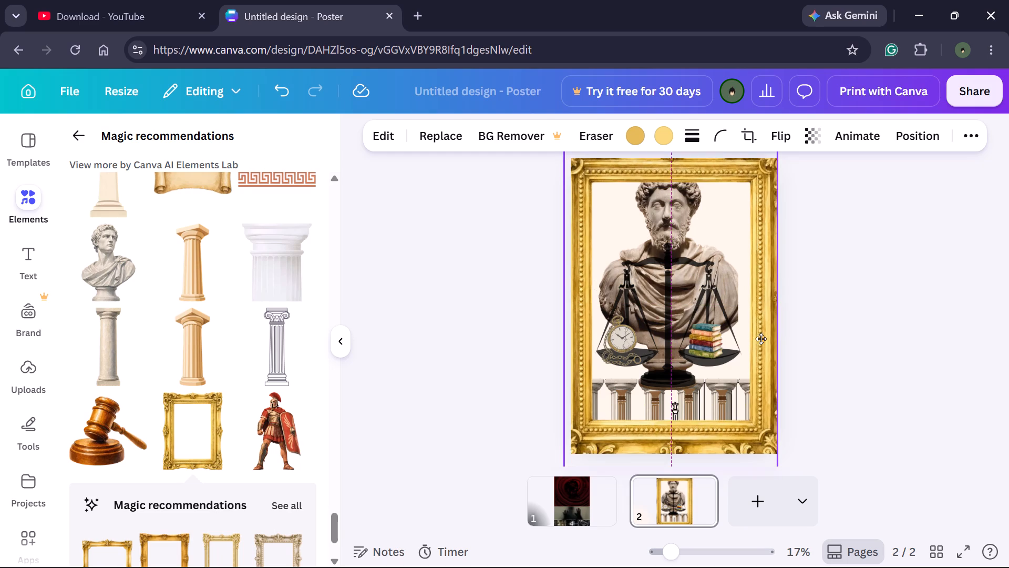
pyautogui.moveTo(761, 339); pyautogui.dragTo(760, 339)
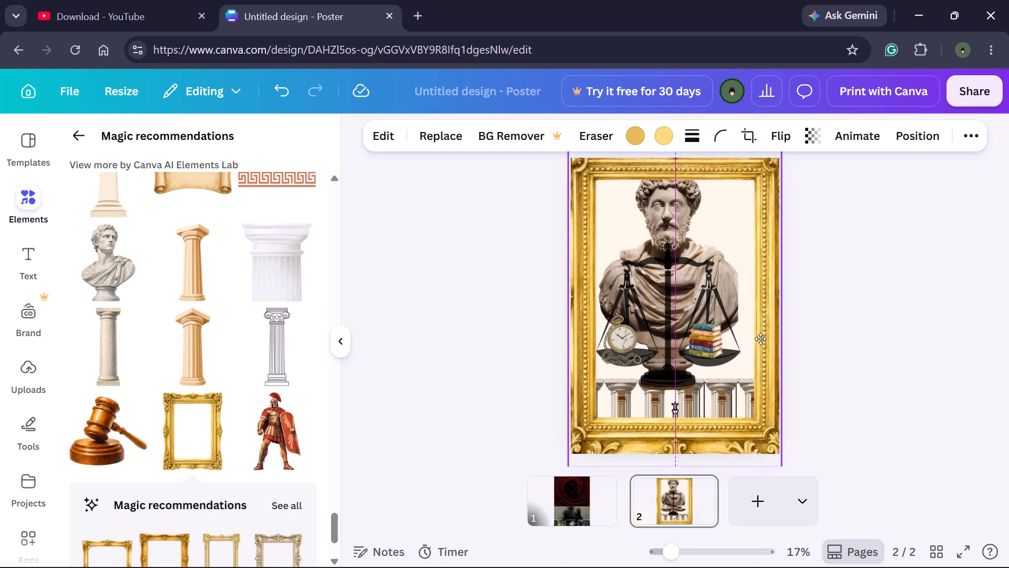
pyautogui.moveTo(760, 339); pyautogui.dragTo(753, 341)
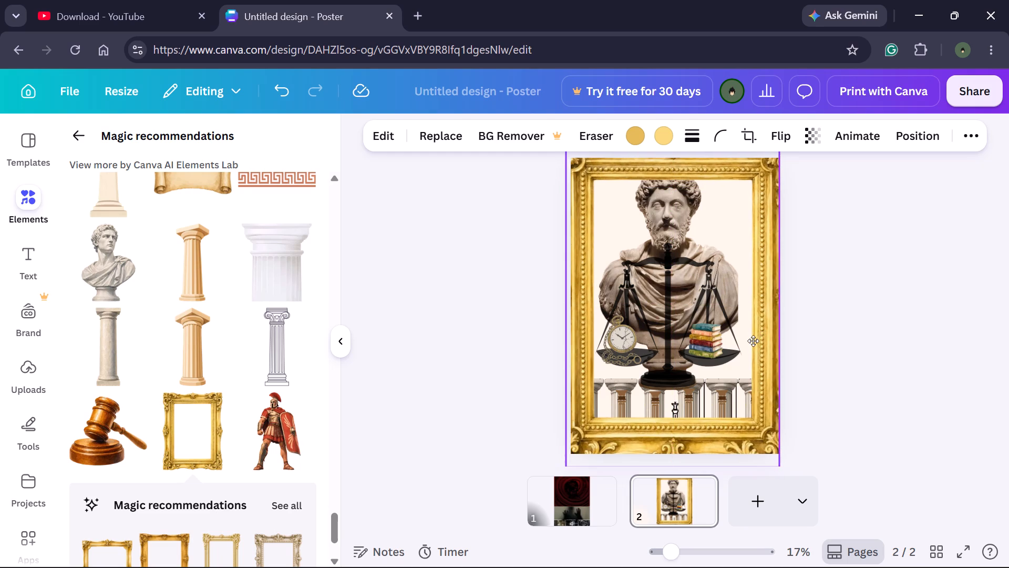
pyautogui.moveTo(753, 341); pyautogui.dragTo(756, 339)
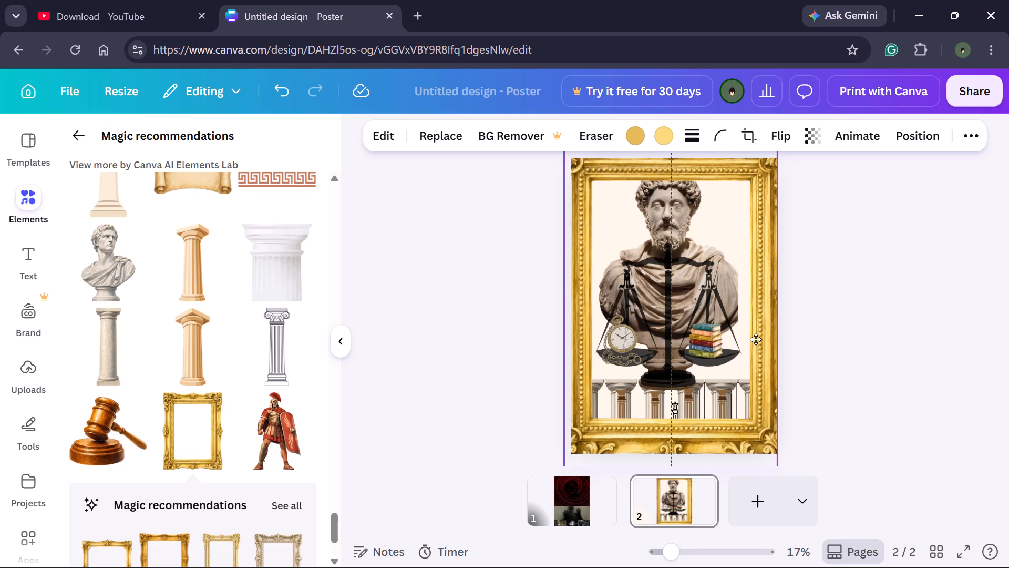
pyautogui.moveTo(756, 339); pyautogui.dragTo(757, 339)
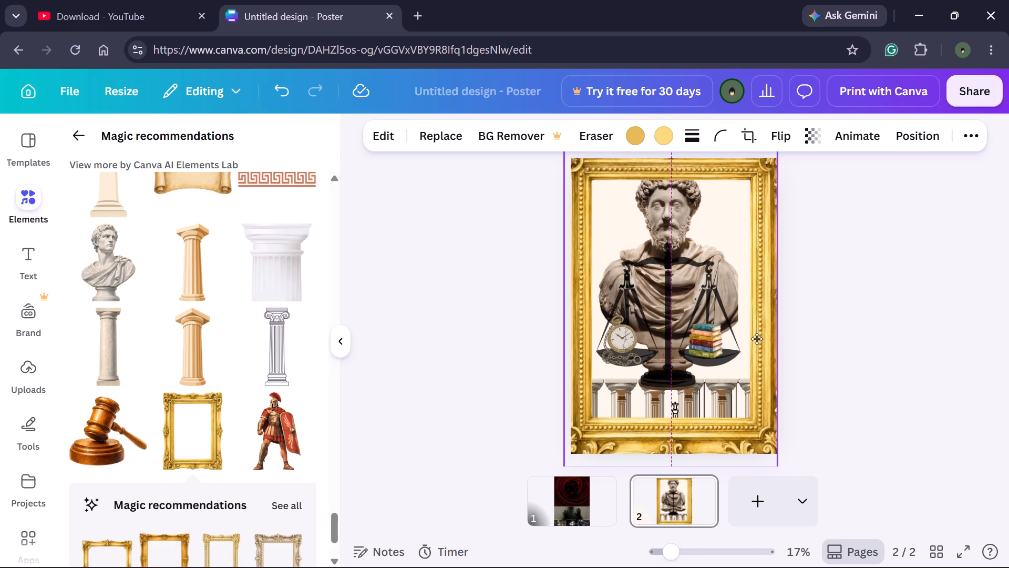
pyautogui.moveTo(757, 339); pyautogui.dragTo(759, 340)
pyautogui.click(878, 323)
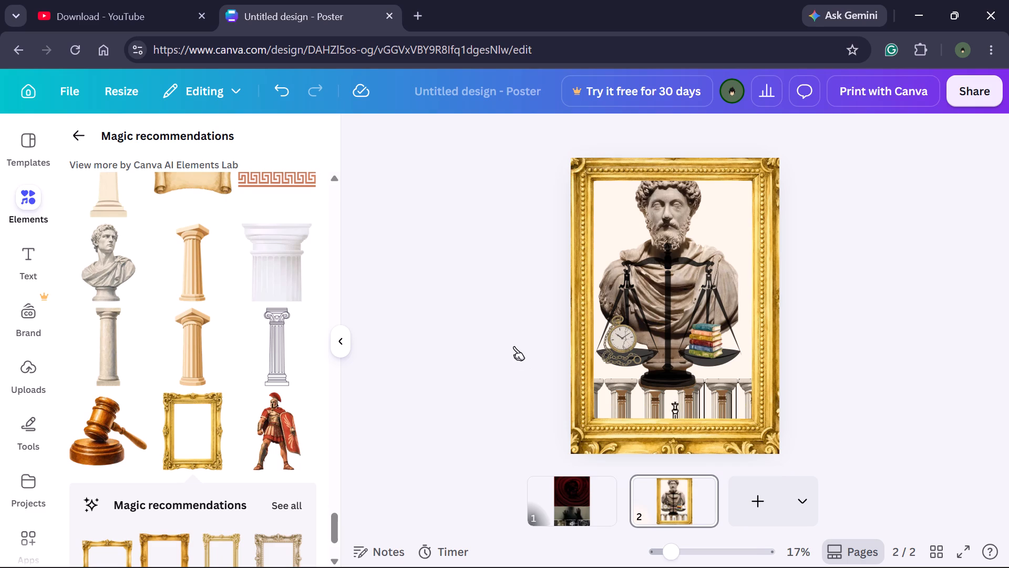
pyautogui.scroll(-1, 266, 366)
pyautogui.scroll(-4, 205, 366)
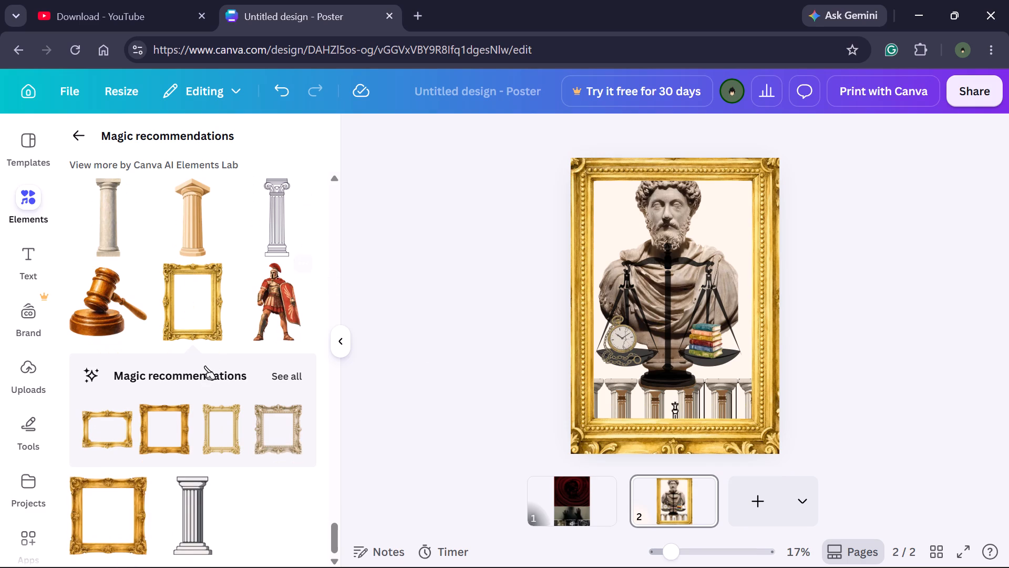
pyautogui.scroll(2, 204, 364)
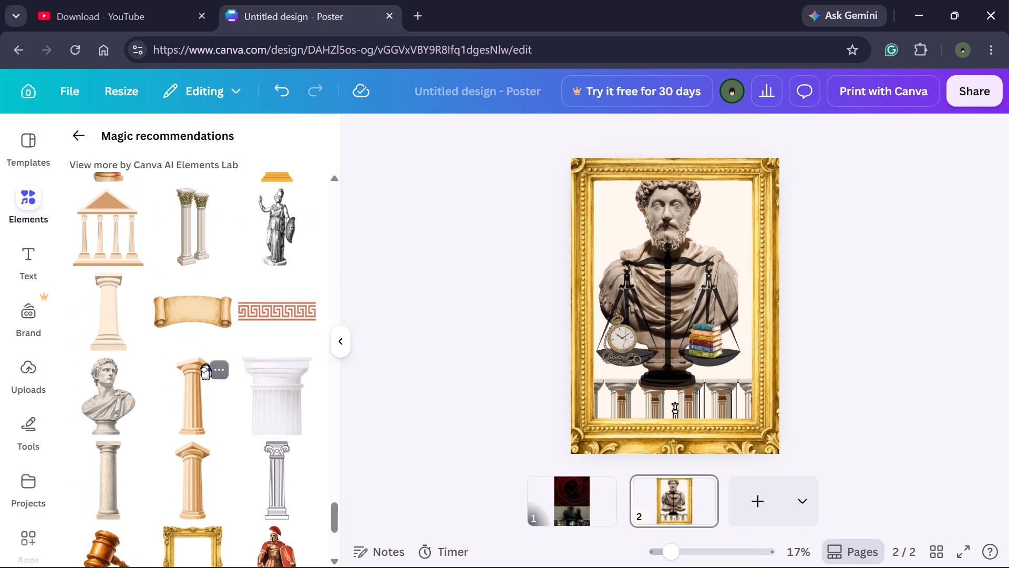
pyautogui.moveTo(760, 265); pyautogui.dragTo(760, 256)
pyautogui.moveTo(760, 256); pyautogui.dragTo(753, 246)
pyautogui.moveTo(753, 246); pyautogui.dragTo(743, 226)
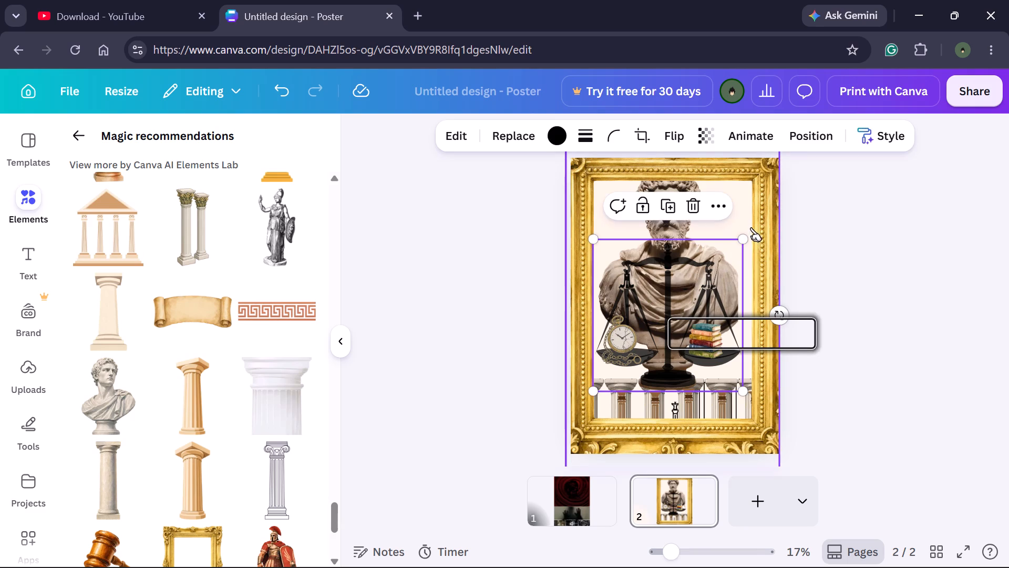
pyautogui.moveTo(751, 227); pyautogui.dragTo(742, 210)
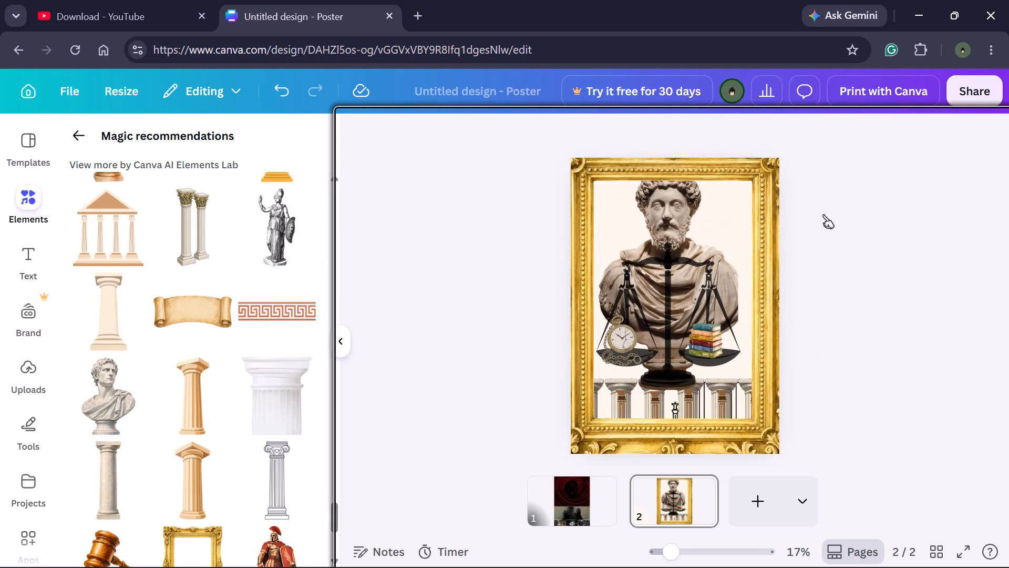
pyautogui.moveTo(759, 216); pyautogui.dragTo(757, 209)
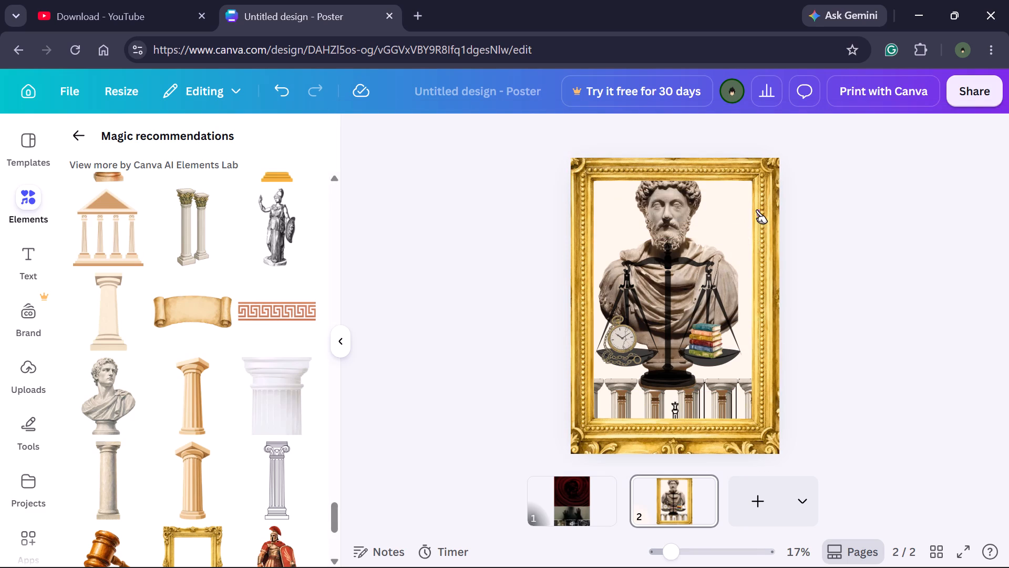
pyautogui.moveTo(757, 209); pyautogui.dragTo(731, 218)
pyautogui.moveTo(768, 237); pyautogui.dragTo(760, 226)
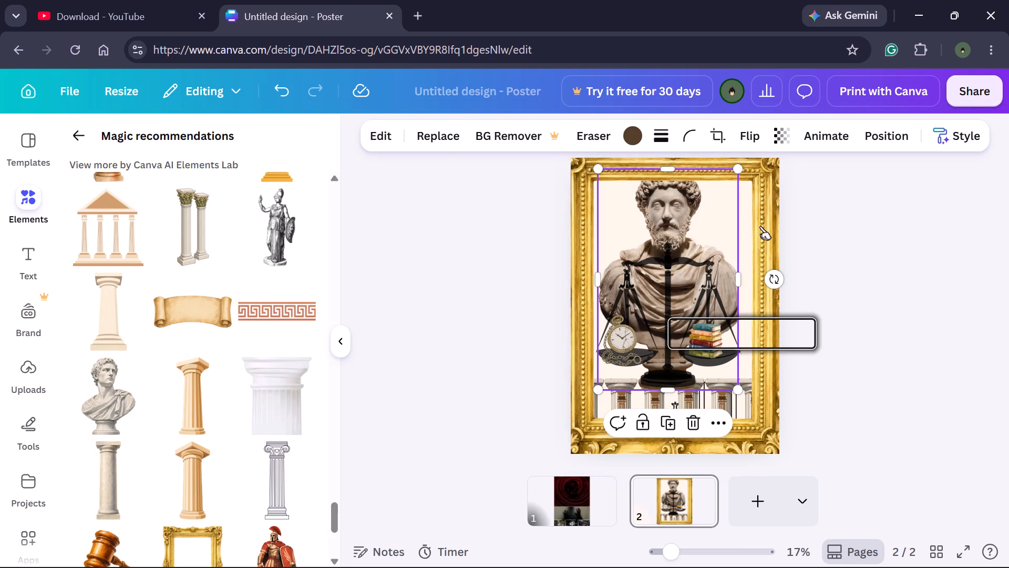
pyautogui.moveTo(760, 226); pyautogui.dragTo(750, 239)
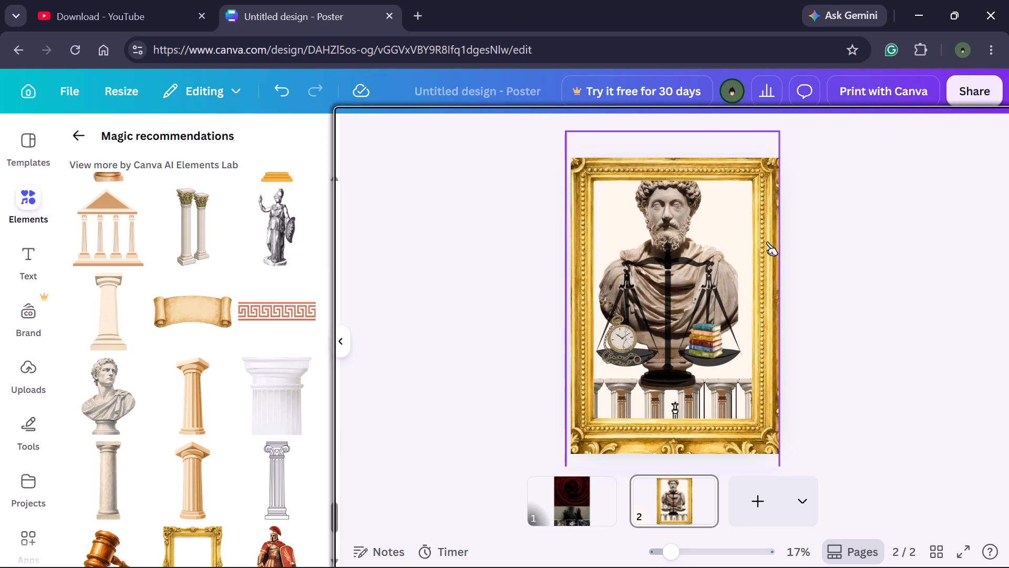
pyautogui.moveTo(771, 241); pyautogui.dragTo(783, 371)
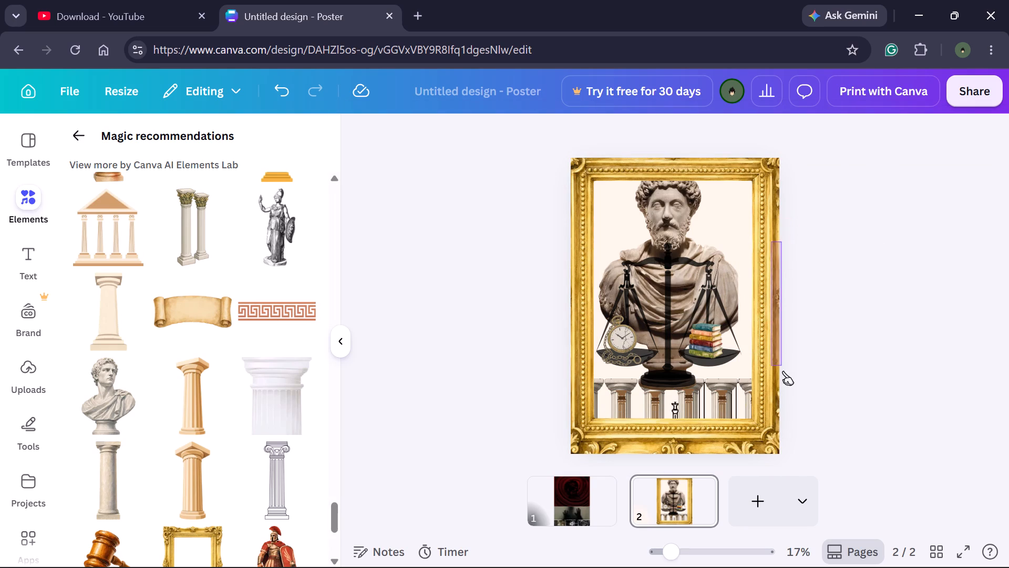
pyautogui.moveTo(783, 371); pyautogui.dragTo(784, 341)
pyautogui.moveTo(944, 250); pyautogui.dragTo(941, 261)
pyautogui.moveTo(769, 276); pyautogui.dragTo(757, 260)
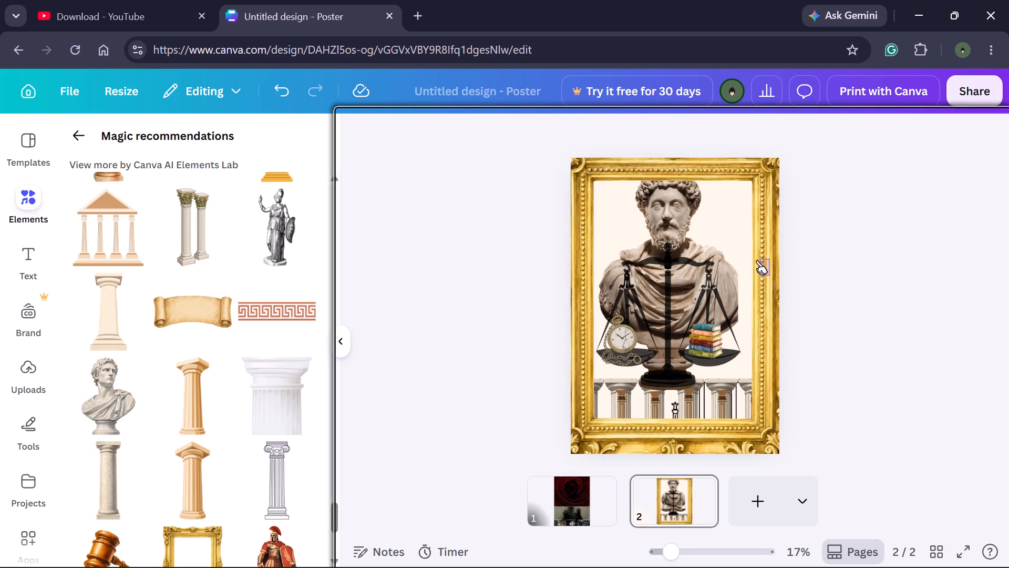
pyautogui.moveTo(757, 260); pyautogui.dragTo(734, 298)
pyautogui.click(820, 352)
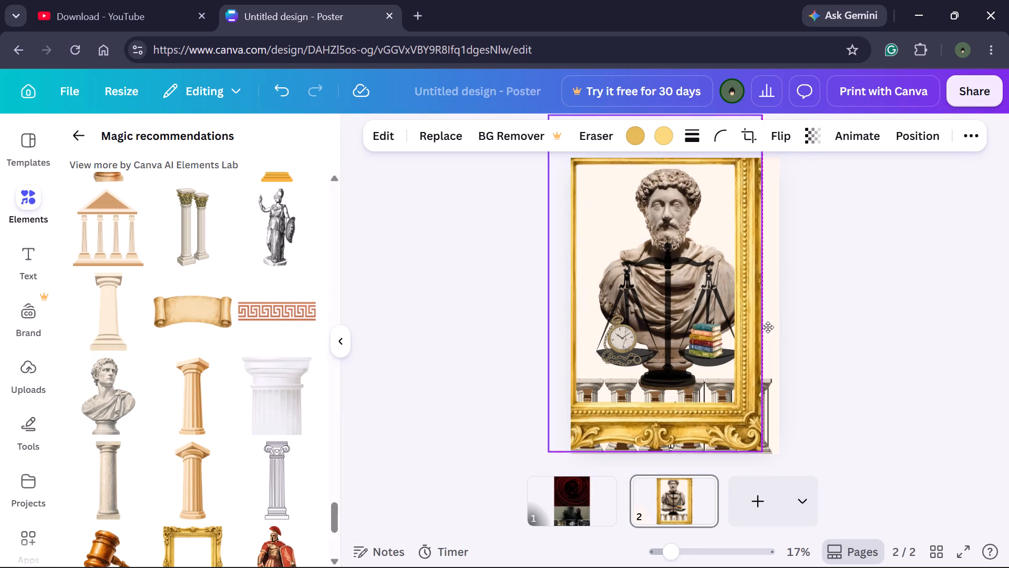
pyautogui.moveTo(768, 327); pyautogui.dragTo(764, 321)
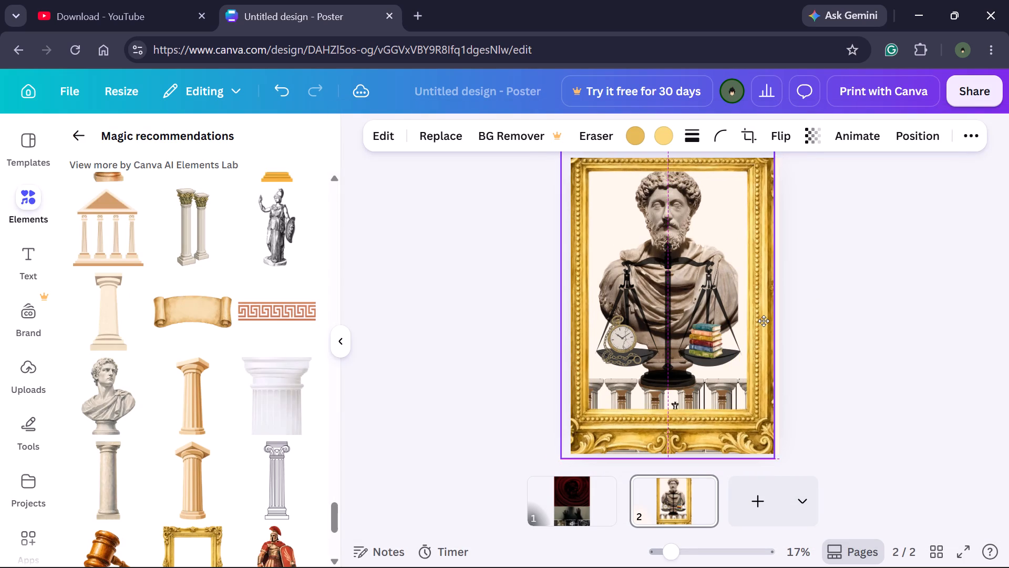
pyautogui.moveTo(764, 321); pyautogui.dragTo(764, 320)
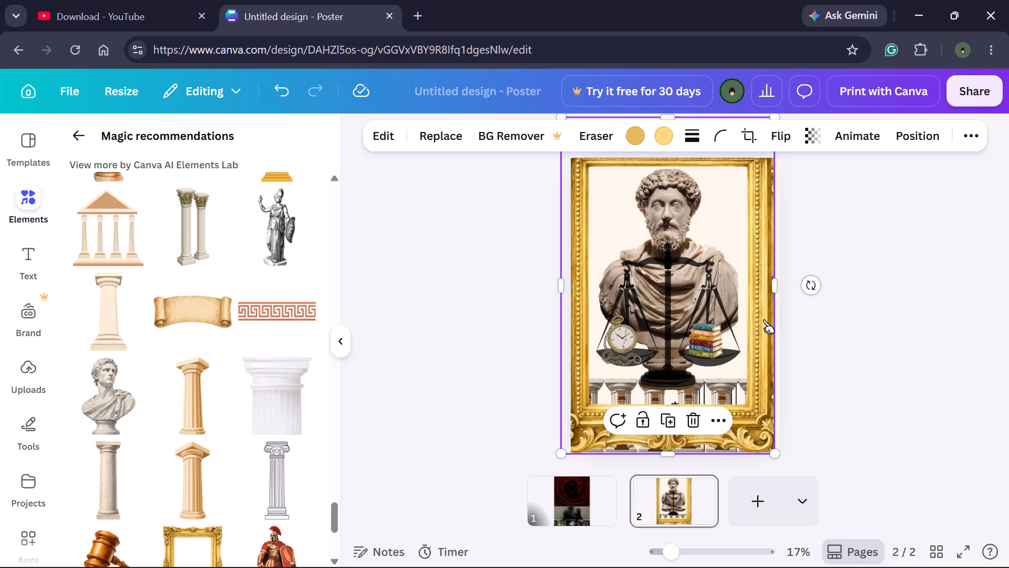
pyautogui.moveTo(765, 319); pyautogui.dragTo(769, 324)
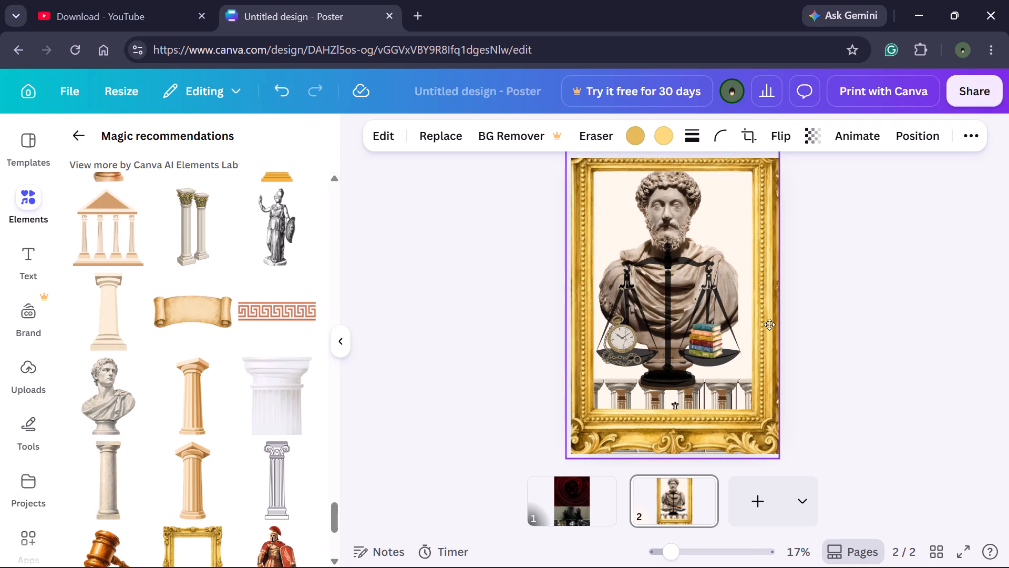
pyautogui.moveTo(769, 324); pyautogui.dragTo(768, 328)
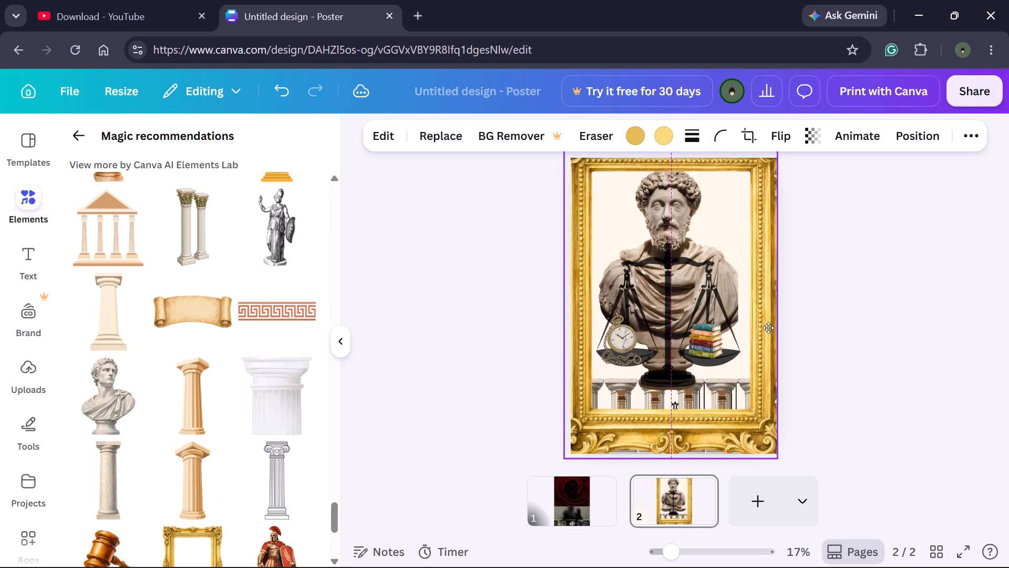
pyautogui.moveTo(768, 328); pyautogui.dragTo(770, 327)
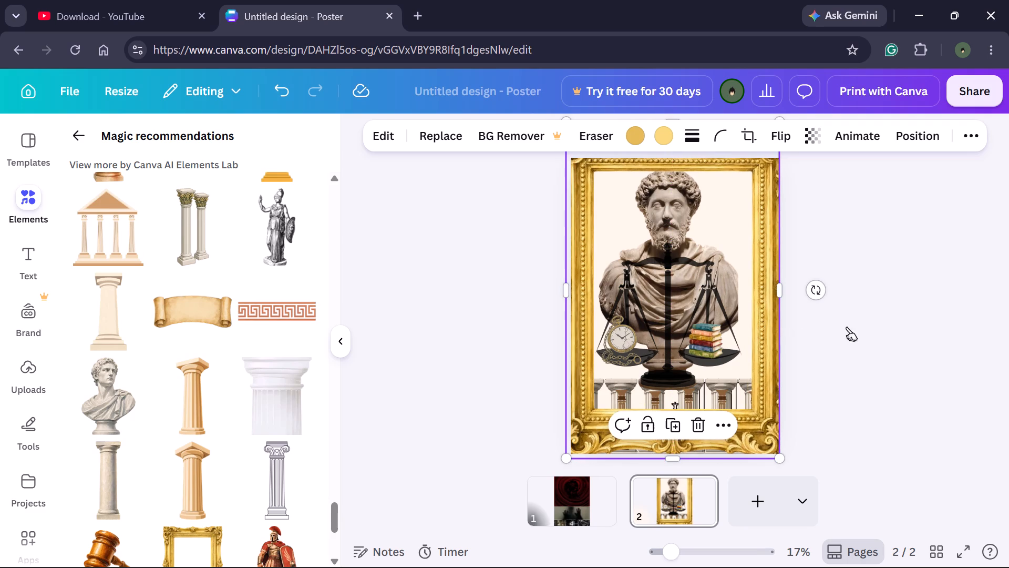
pyautogui.click(931, 313)
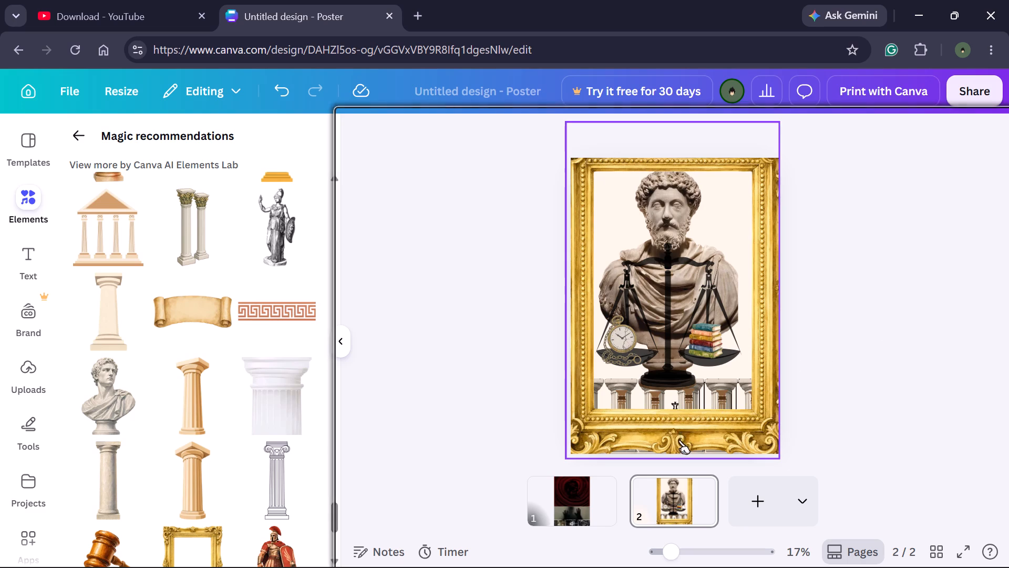
# Nudge the gold frame slightly sideways until its centre lines up with the middle of the bust and scales.
pyautogui.moveTo(674, 422); pyautogui.dragTo(665, 420)
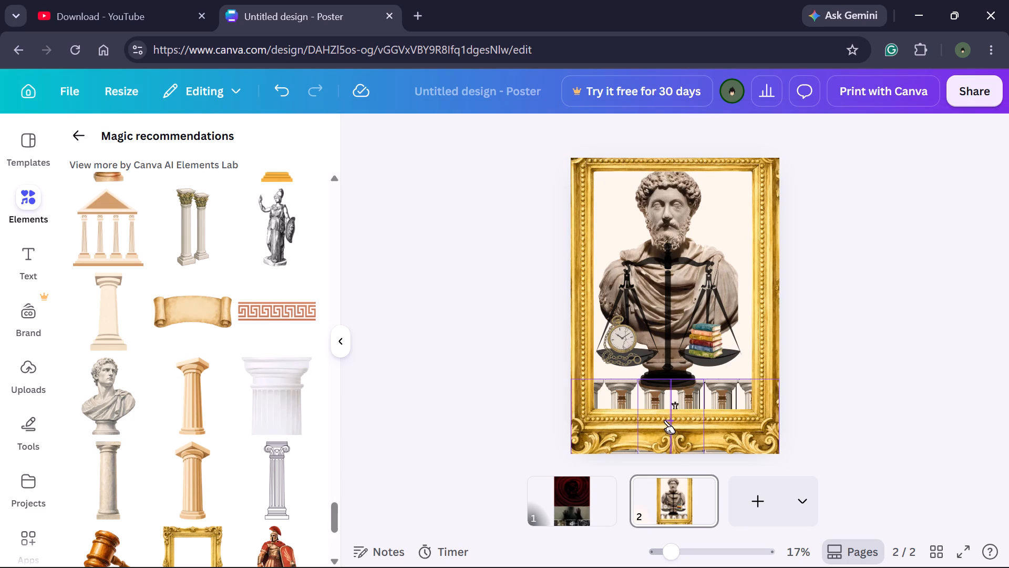
pyautogui.moveTo(665, 420); pyautogui.dragTo(653, 421)
pyautogui.click(894, 371)
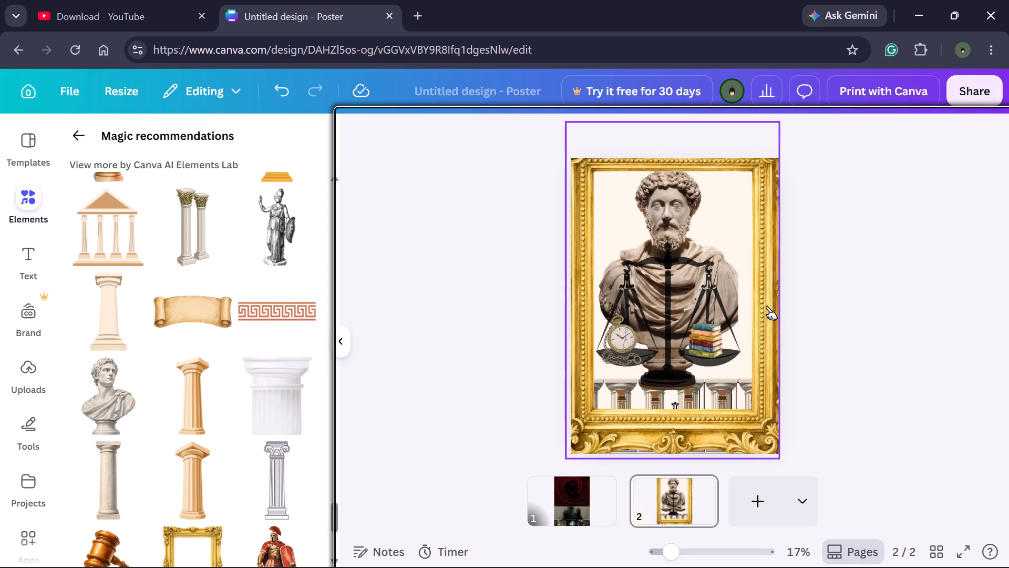
pyautogui.moveTo(767, 306); pyautogui.dragTo(748, 311)
pyautogui.click(768, 312)
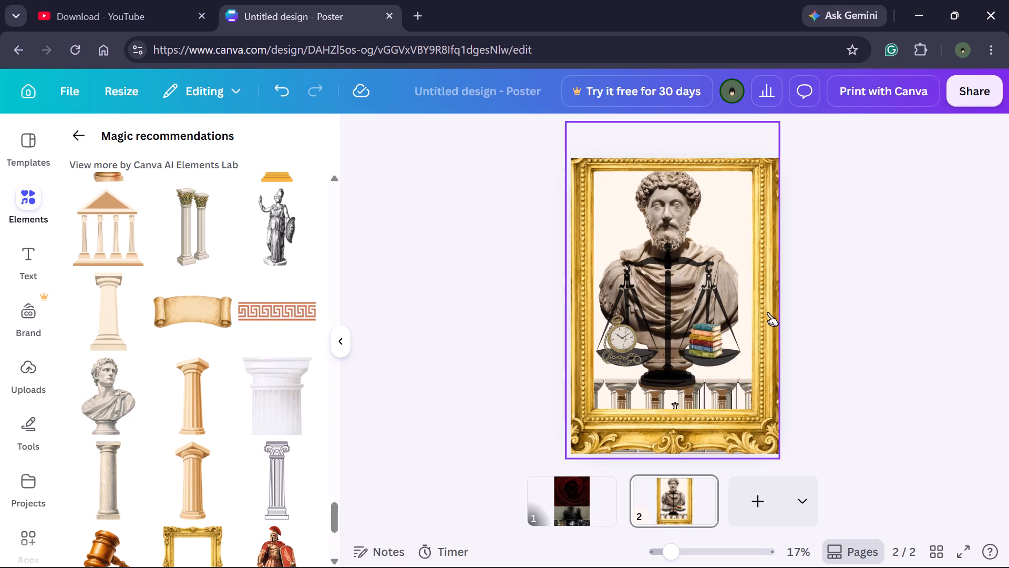
pyautogui.moveTo(765, 311); pyautogui.dragTo(757, 312)
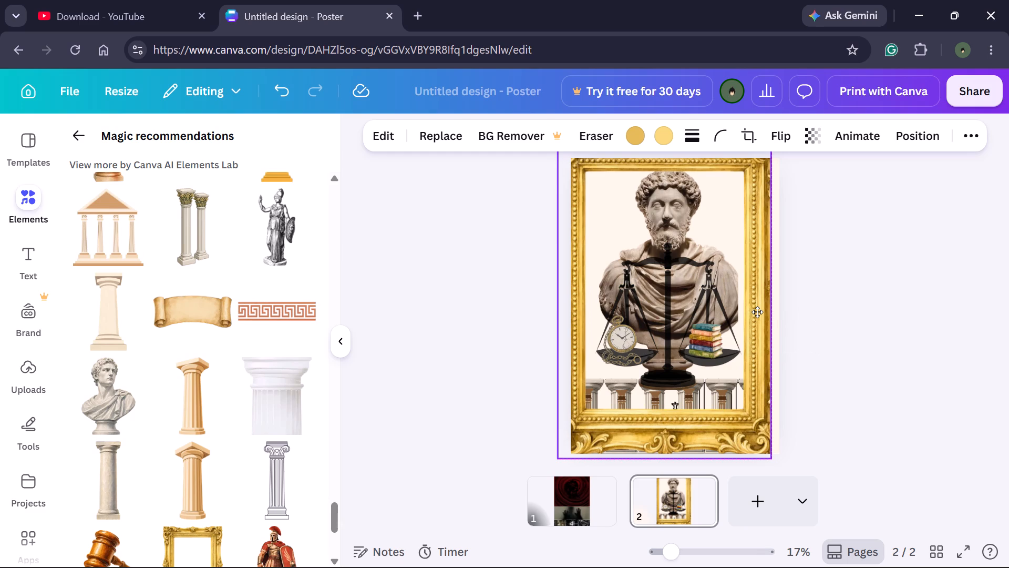
pyautogui.moveTo(757, 312); pyautogui.dragTo(764, 311)
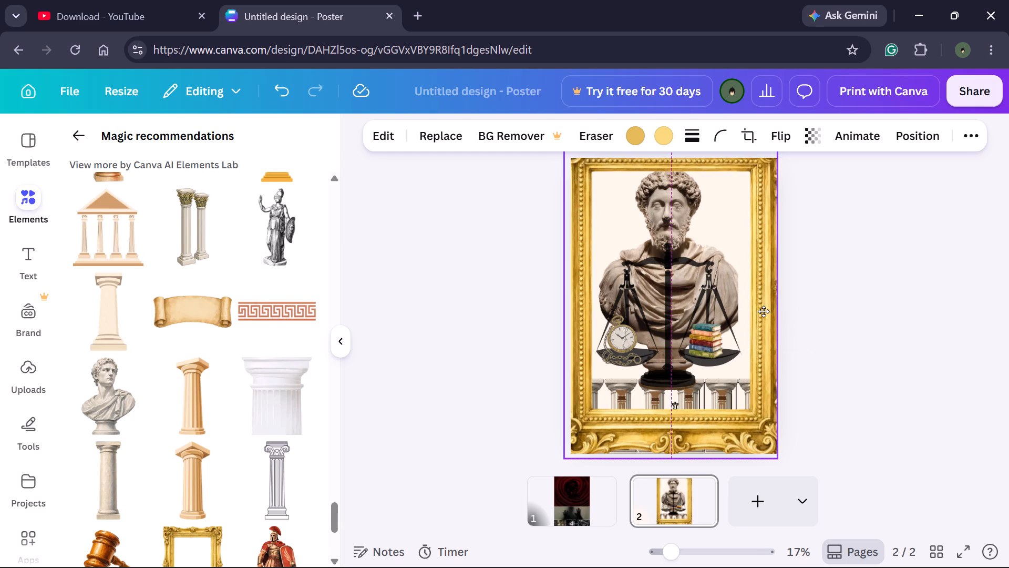
pyautogui.moveTo(764, 311); pyautogui.dragTo(760, 312)
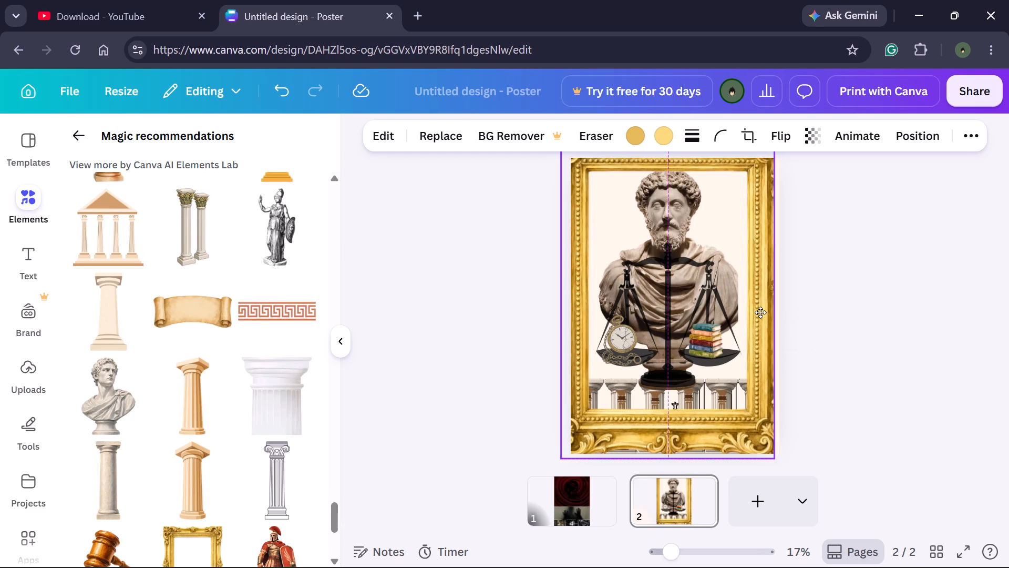
pyautogui.moveTo(760, 312); pyautogui.dragTo(761, 312)
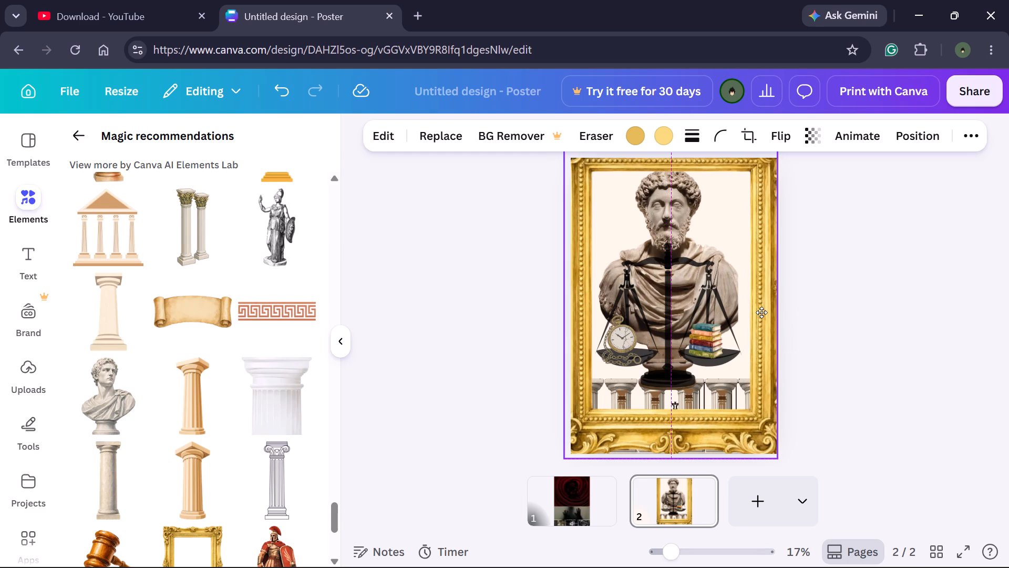
pyautogui.moveTo(761, 312); pyautogui.dragTo(760, 313)
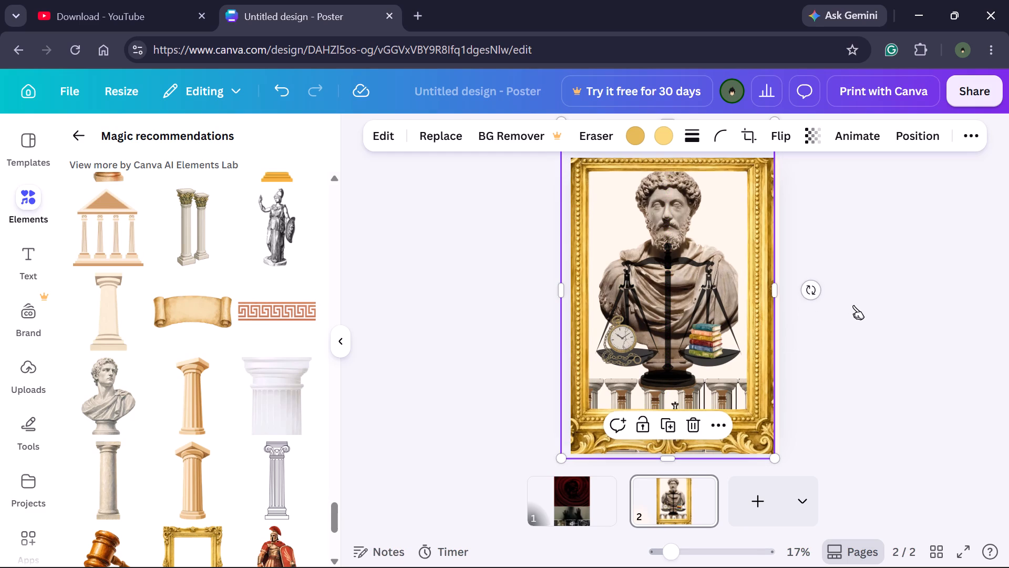
pyautogui.click(854, 303)
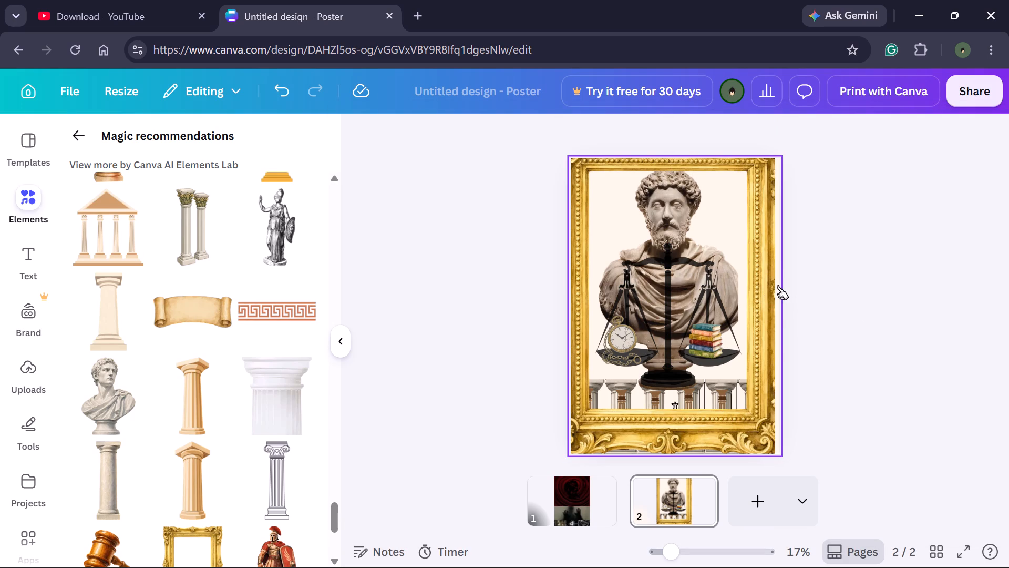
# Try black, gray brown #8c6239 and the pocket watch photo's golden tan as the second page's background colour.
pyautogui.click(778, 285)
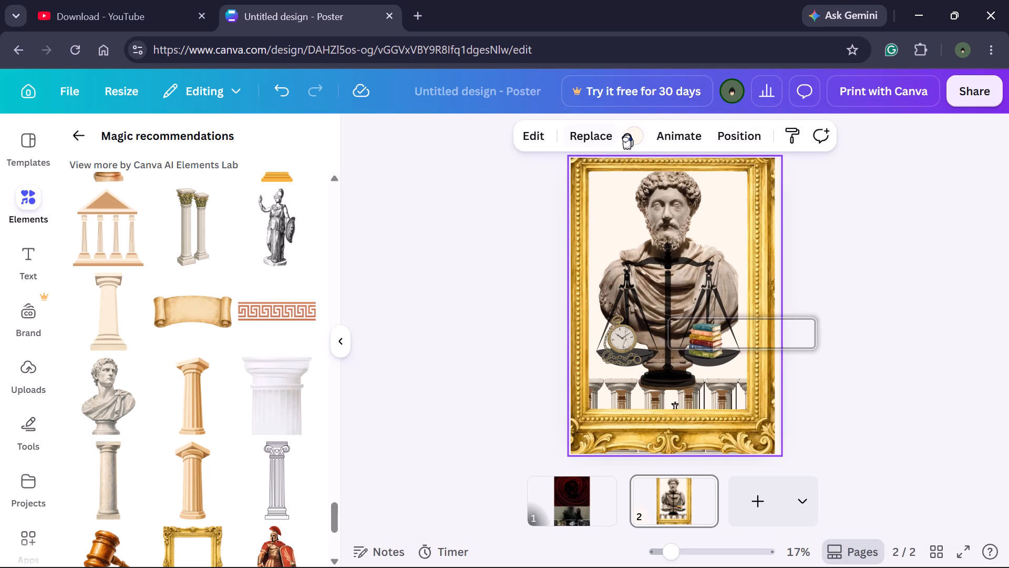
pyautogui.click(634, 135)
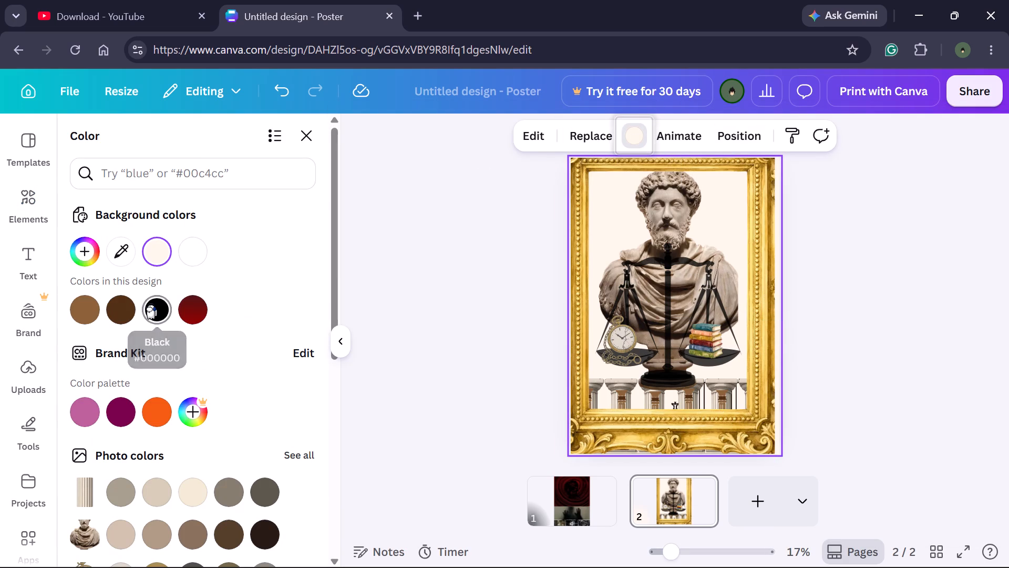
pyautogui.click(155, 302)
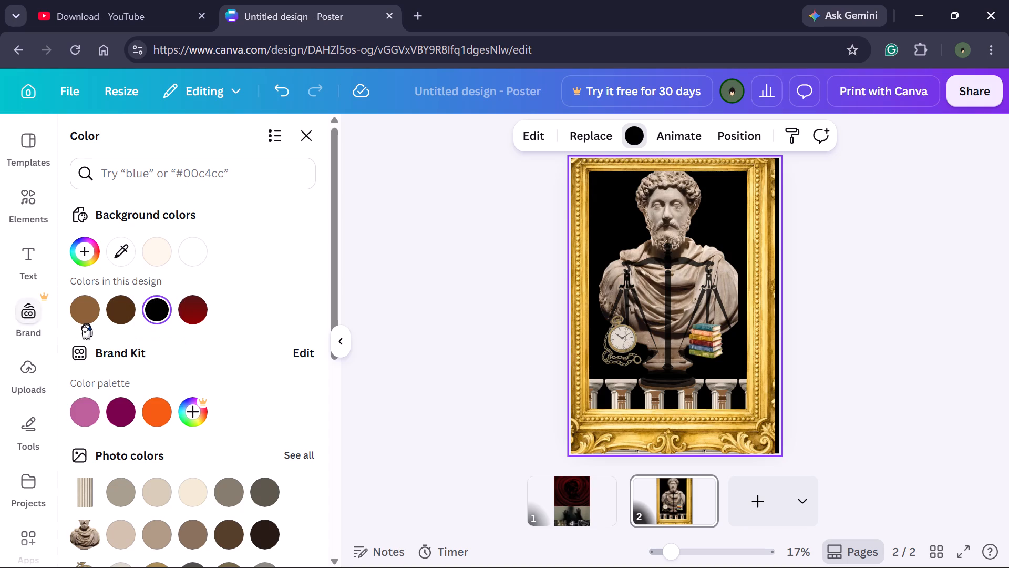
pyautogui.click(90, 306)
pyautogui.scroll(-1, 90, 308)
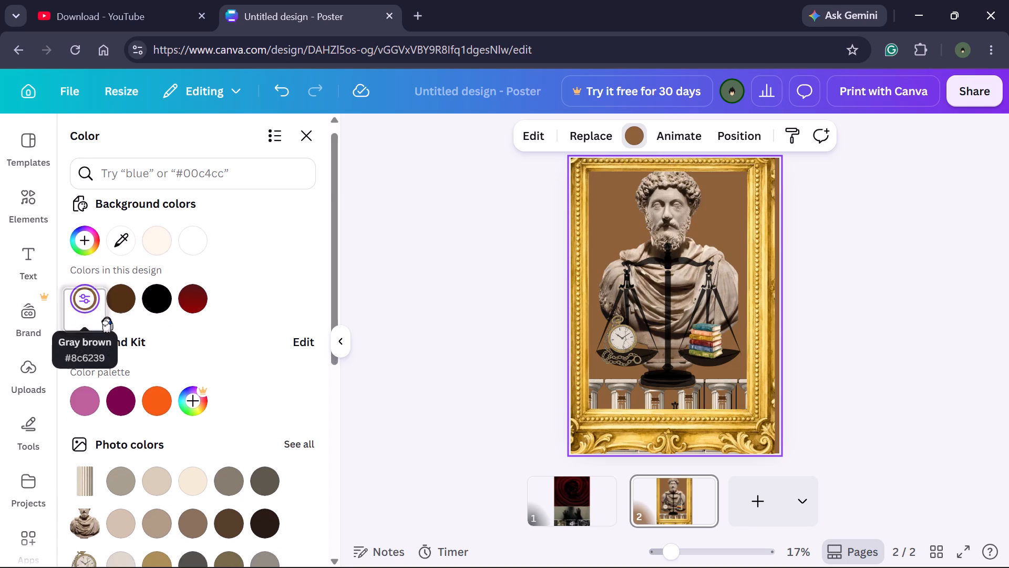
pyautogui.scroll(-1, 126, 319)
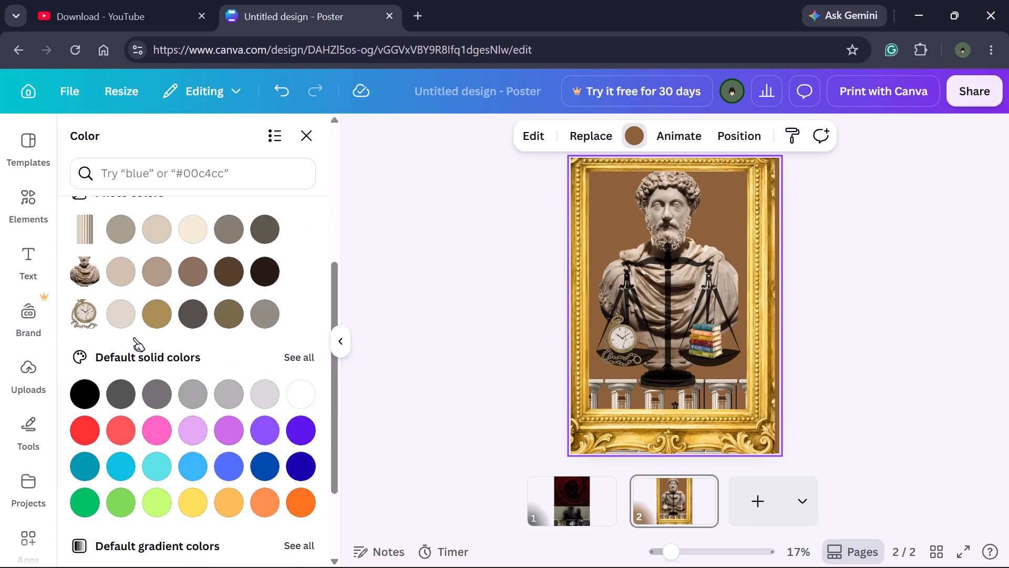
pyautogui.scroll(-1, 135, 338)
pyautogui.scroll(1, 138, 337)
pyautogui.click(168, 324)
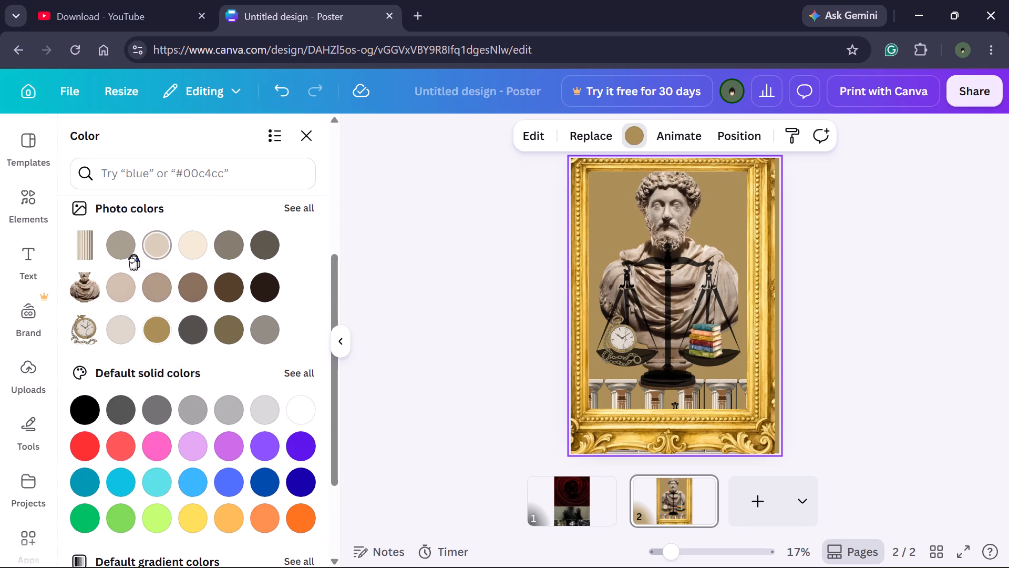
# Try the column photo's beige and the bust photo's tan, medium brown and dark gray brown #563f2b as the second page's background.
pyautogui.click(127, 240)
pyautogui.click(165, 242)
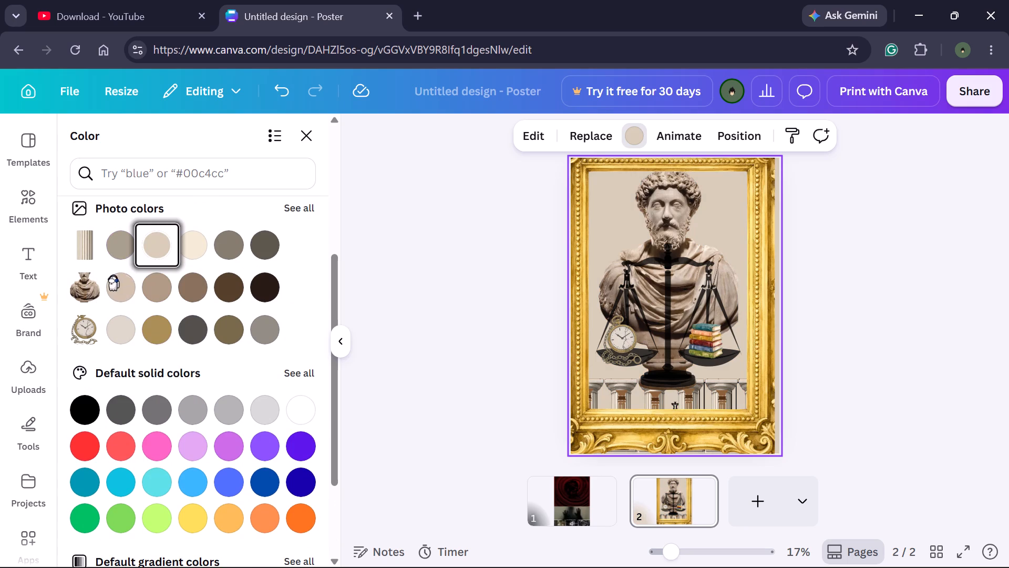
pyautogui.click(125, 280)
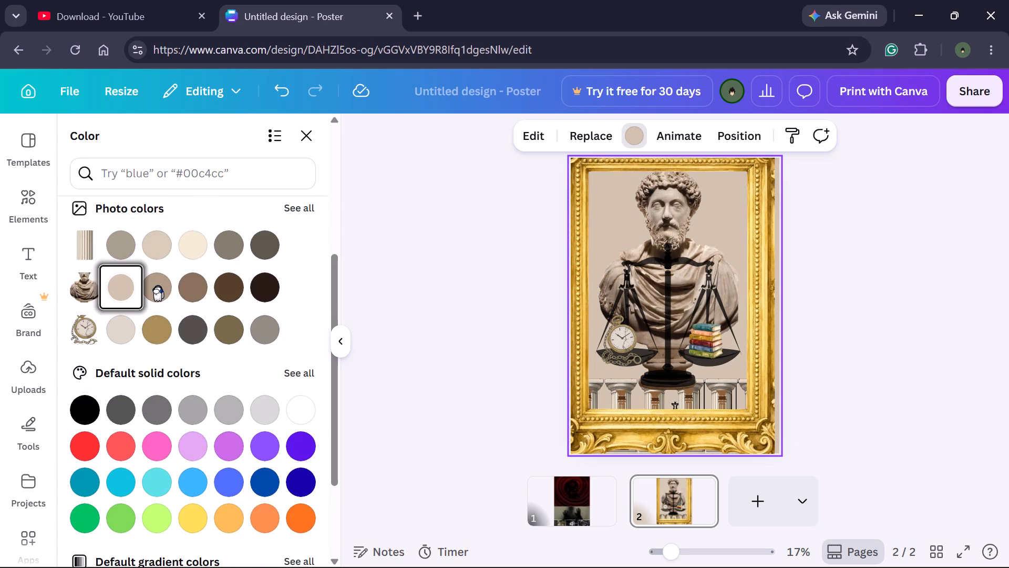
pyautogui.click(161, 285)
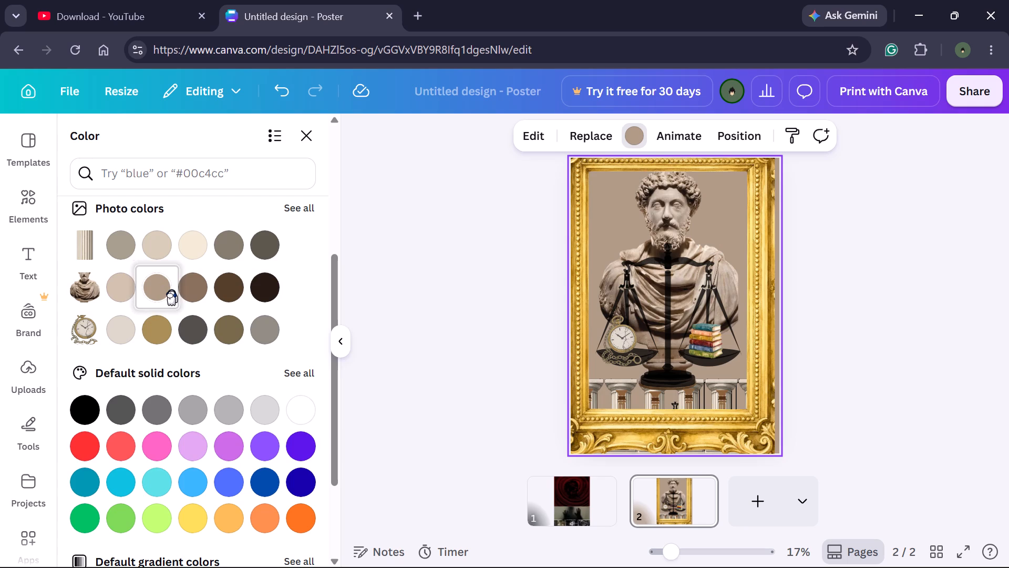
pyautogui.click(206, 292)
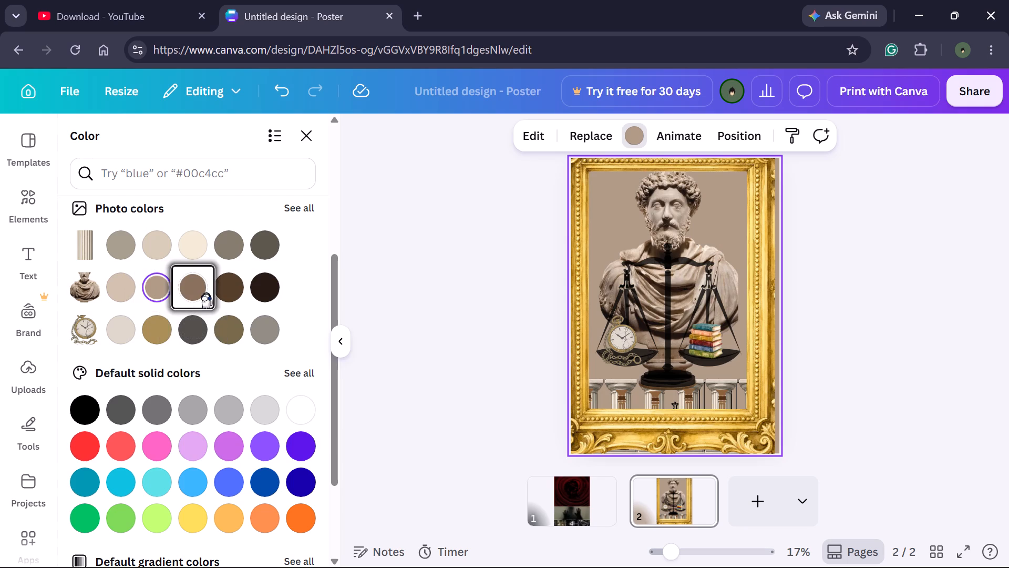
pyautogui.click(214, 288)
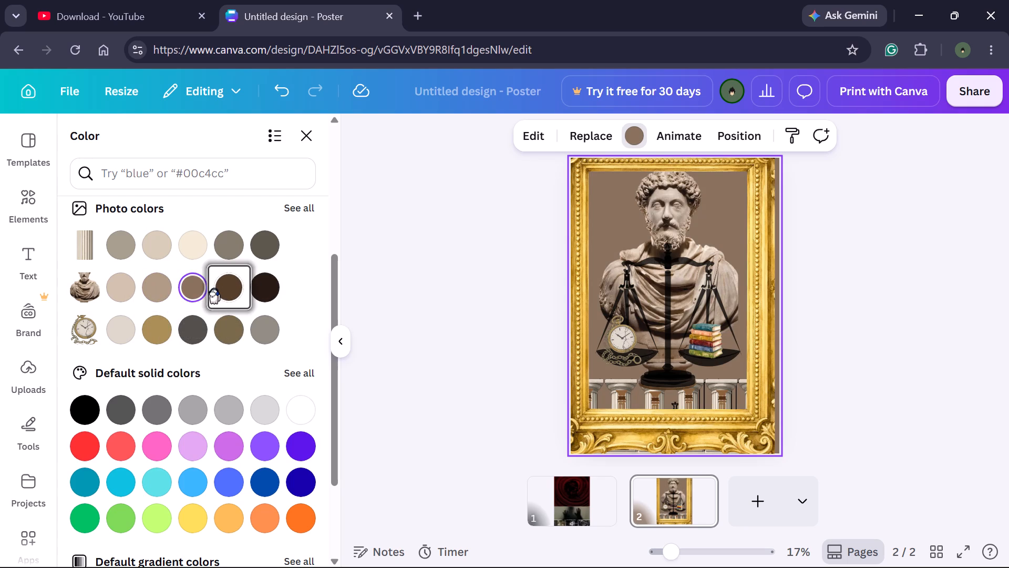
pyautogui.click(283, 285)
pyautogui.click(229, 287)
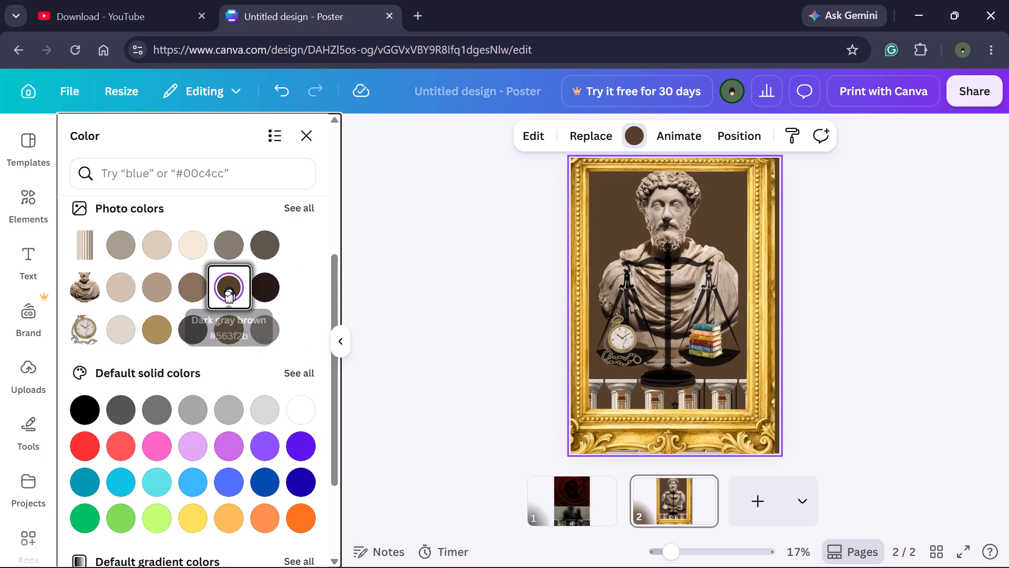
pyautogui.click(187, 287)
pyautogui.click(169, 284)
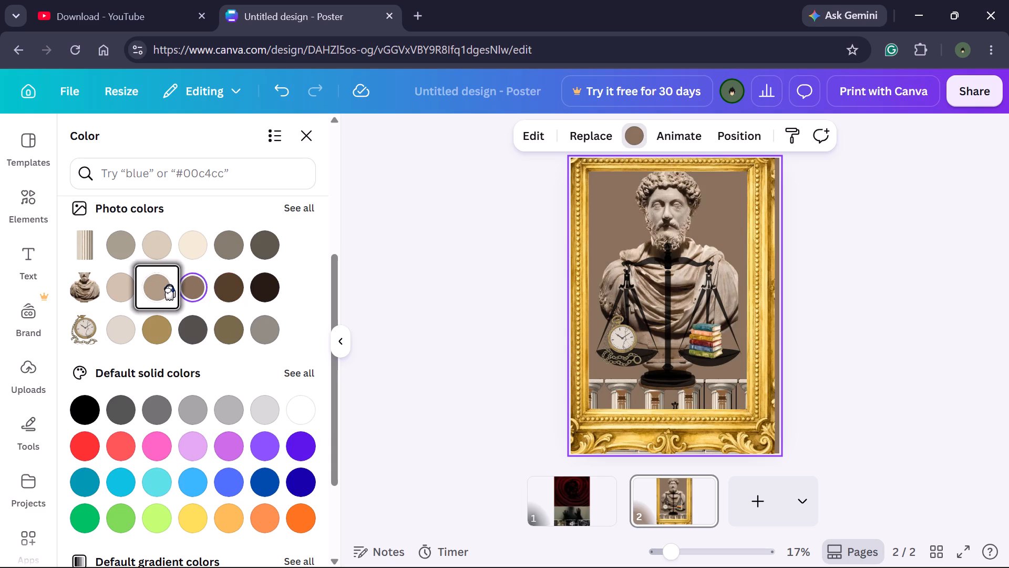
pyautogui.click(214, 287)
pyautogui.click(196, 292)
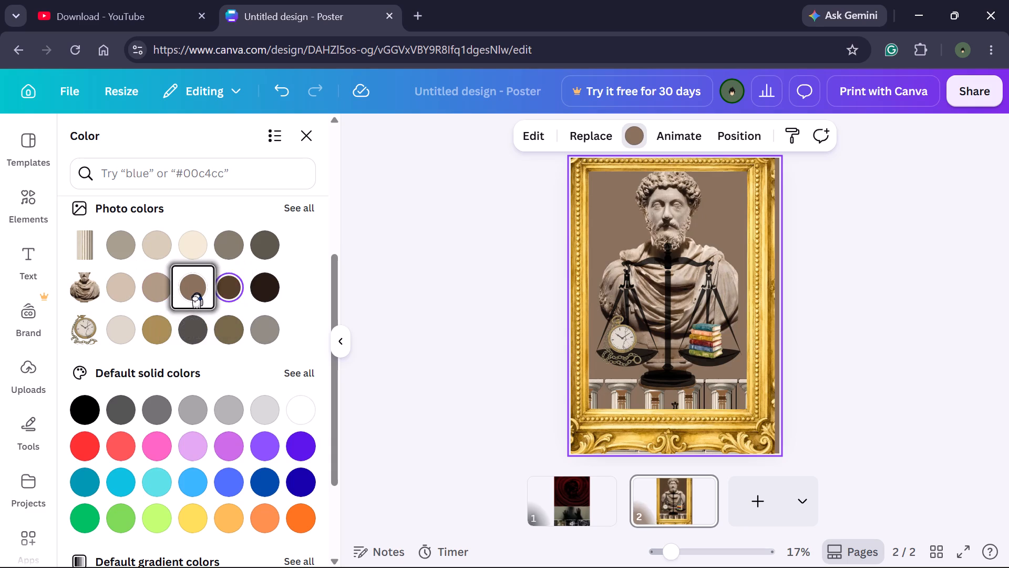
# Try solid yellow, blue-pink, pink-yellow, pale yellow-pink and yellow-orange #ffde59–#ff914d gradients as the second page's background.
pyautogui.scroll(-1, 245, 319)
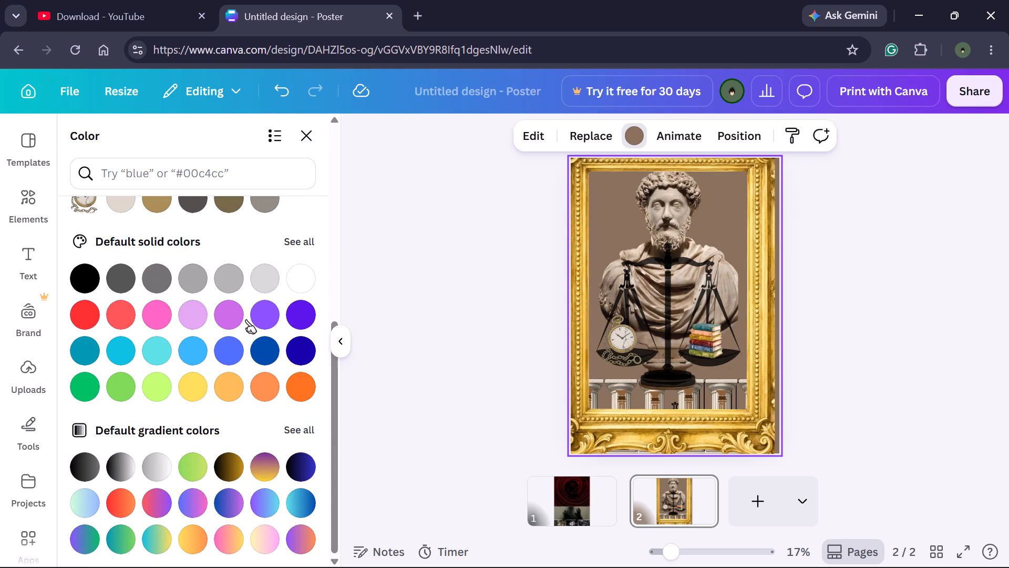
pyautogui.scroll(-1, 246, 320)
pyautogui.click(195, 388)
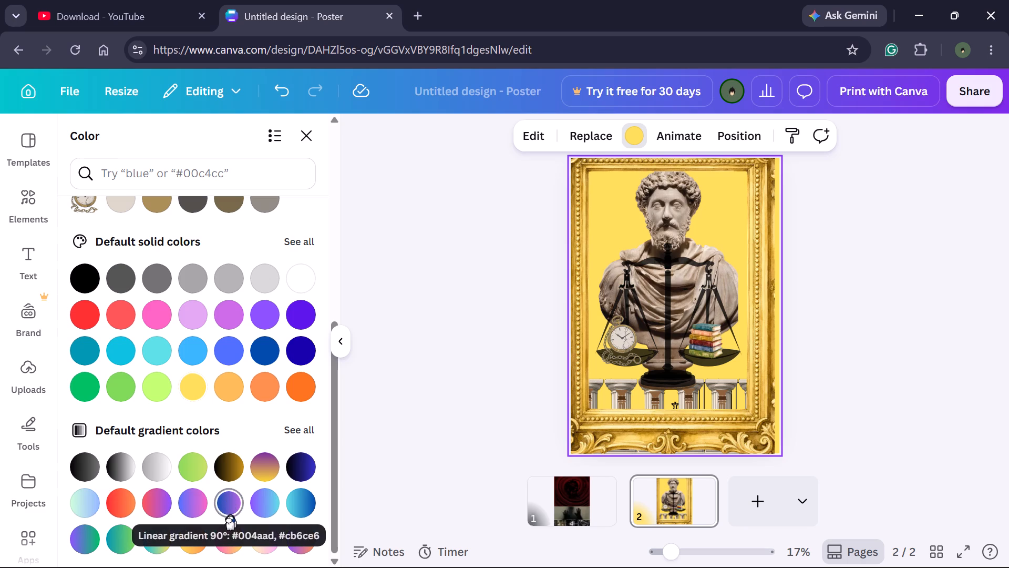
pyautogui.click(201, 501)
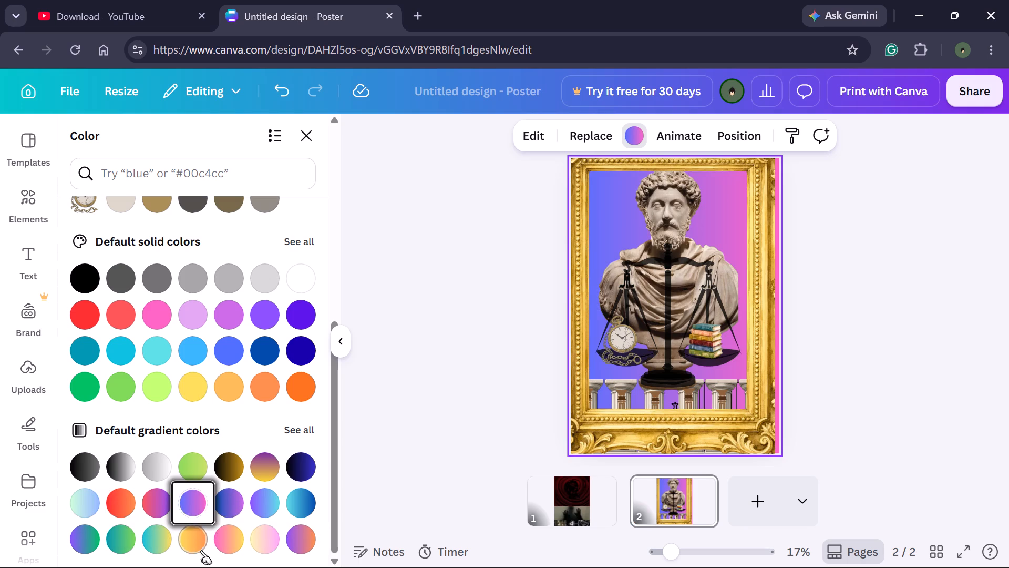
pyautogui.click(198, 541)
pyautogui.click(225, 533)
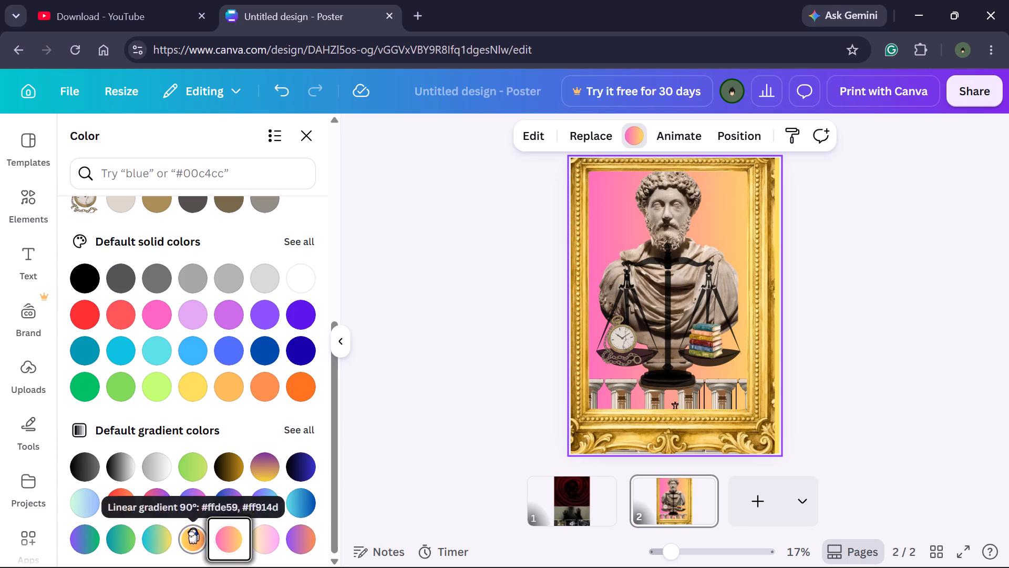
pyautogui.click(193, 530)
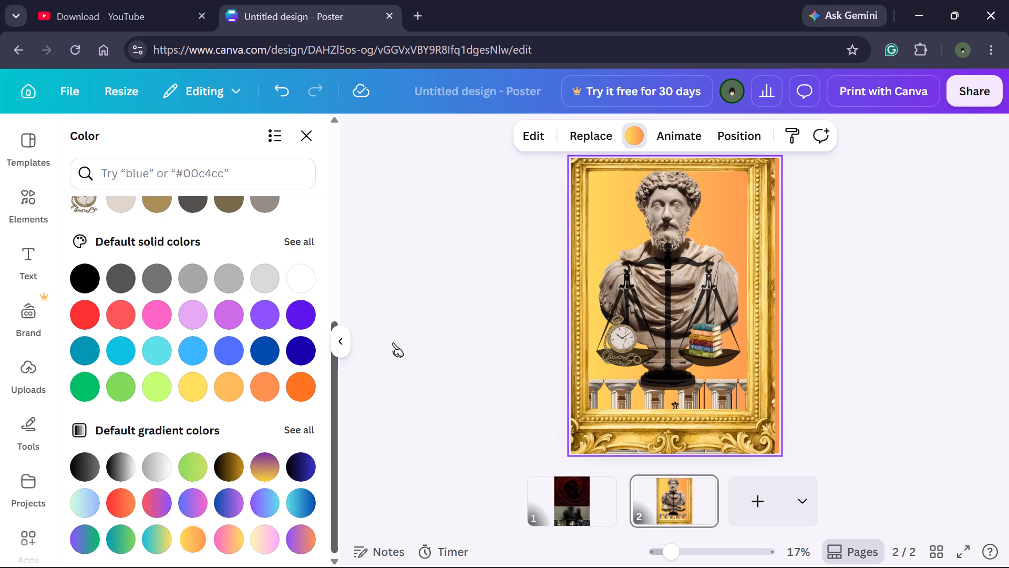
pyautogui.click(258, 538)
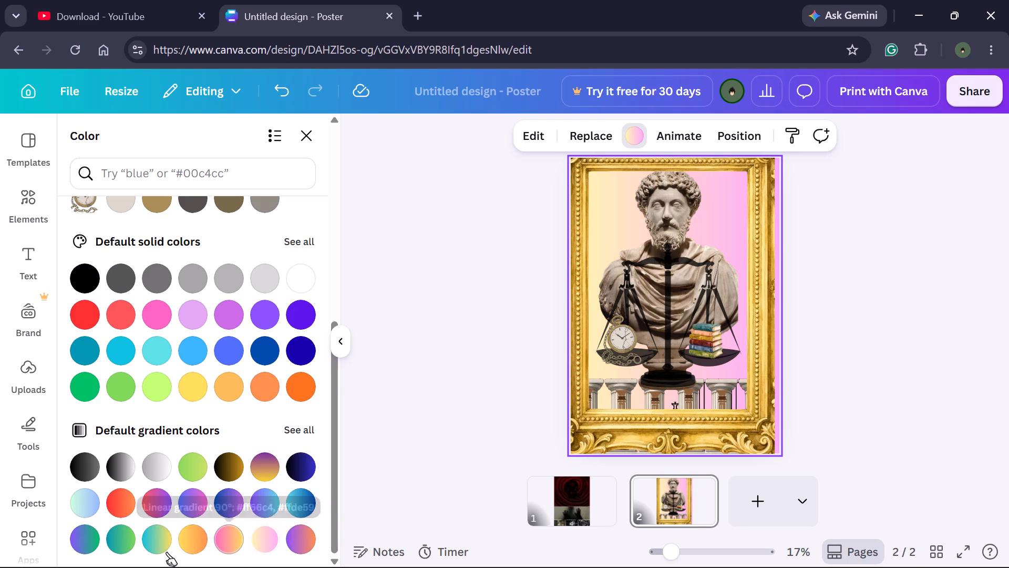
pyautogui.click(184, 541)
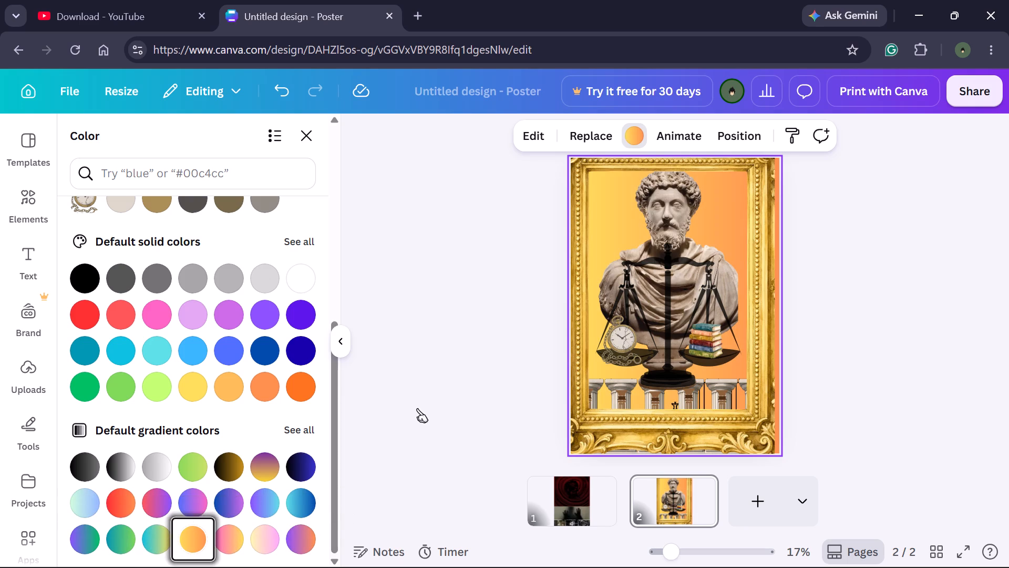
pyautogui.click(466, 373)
# Enlarge the gold frame to about 45 by 71 and reposition it to cover both page sides and keep the bust's head visible.
pyautogui.click(748, 301)
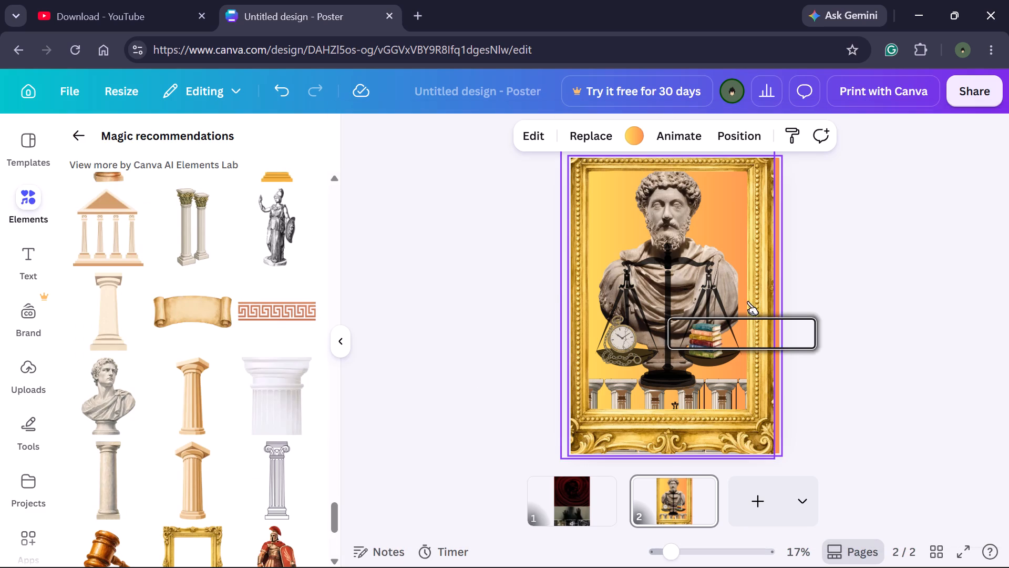
pyautogui.moveTo(774, 455); pyautogui.dragTo(799, 464)
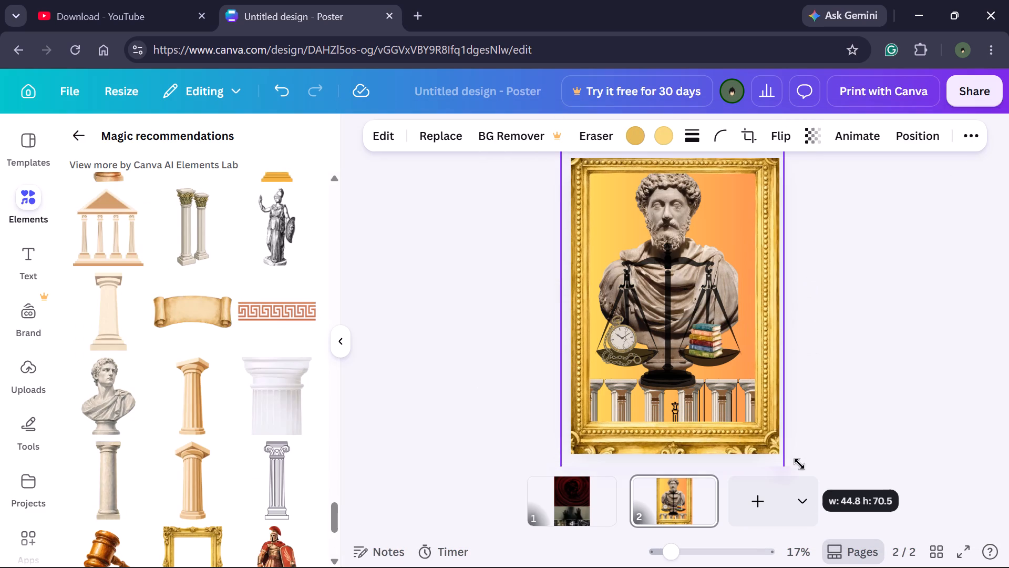
pyautogui.moveTo(799, 464); pyautogui.dragTo(800, 464)
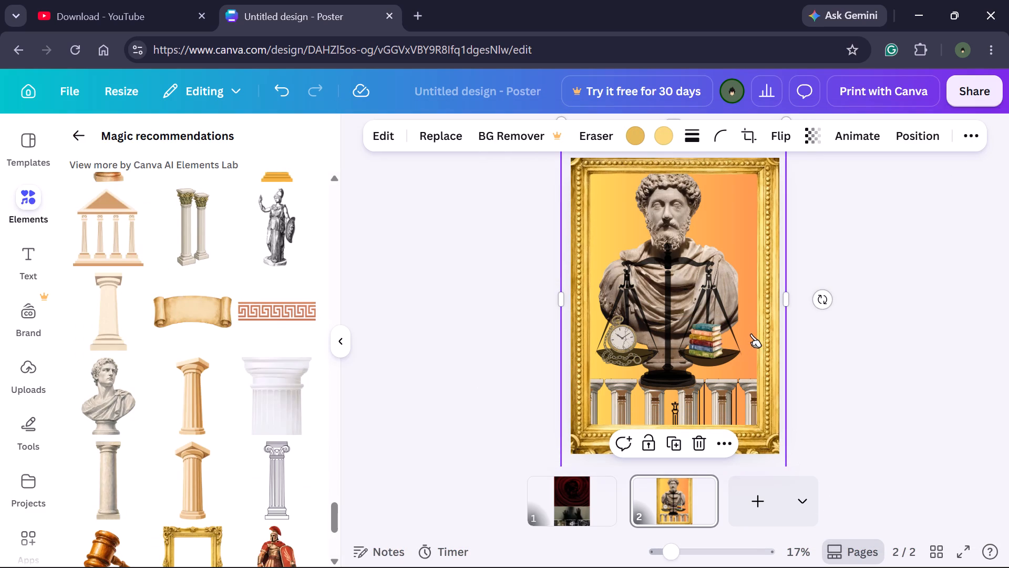
pyautogui.moveTo(757, 330); pyautogui.dragTo(766, 333)
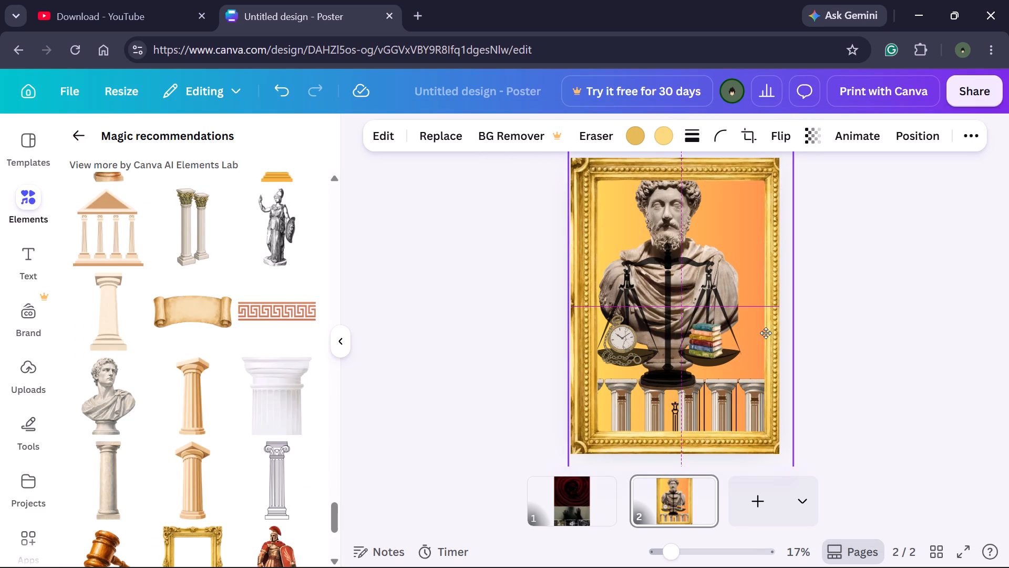
pyautogui.moveTo(766, 333); pyautogui.dragTo(763, 336)
pyautogui.moveTo(766, 337); pyautogui.dragTo(763, 325)
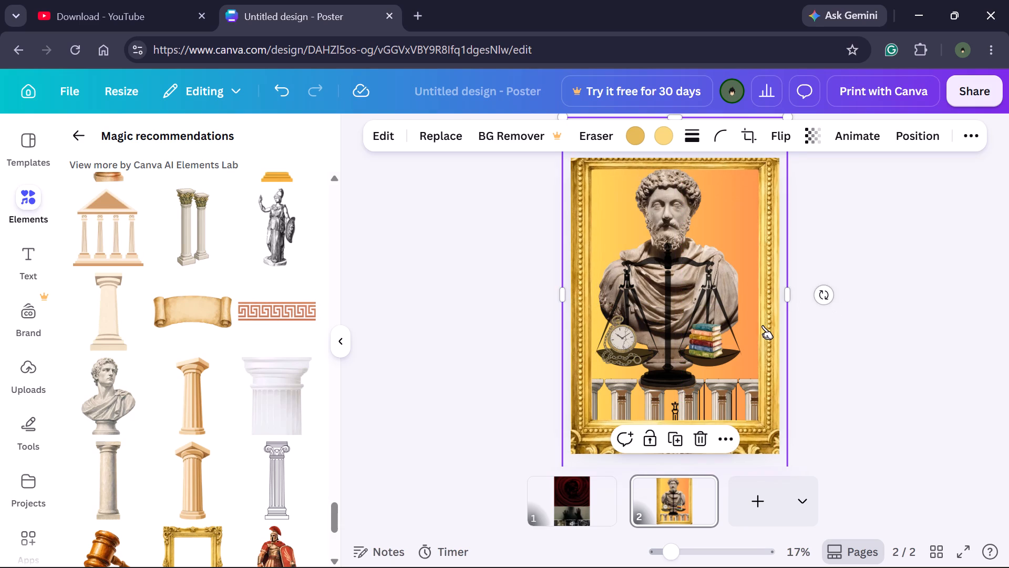
pyautogui.click(900, 321)
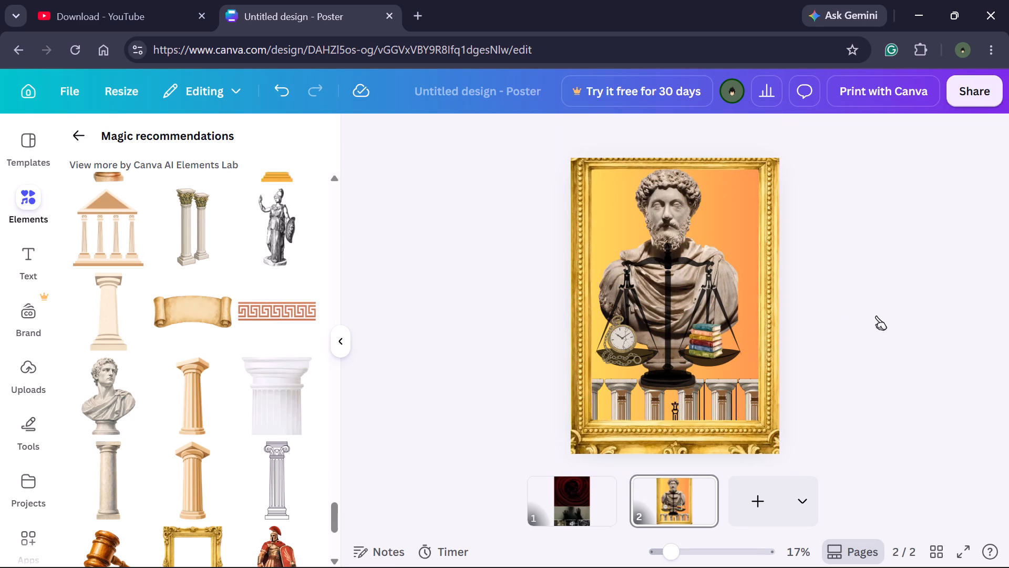
pyautogui.click(897, 301)
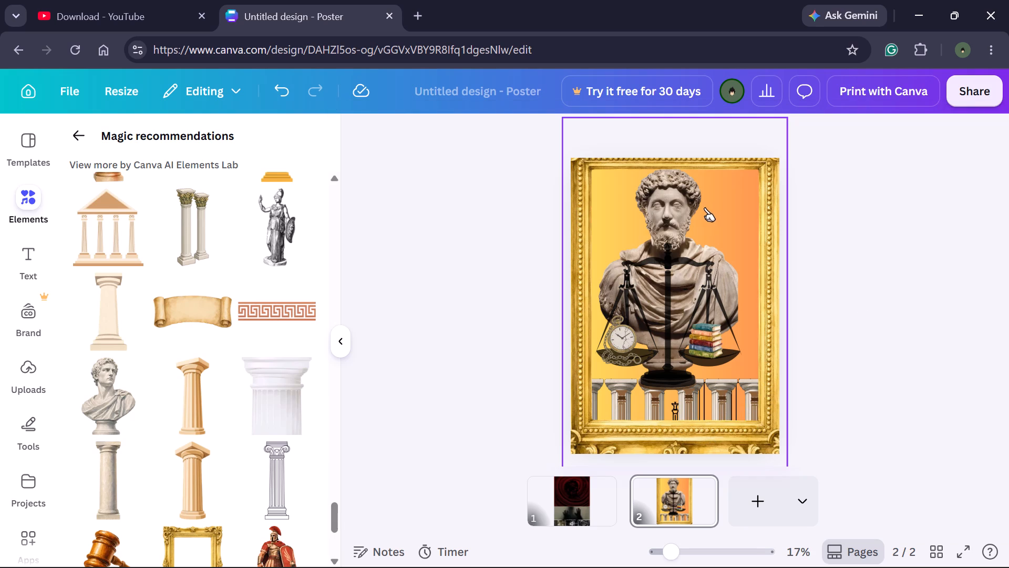
# Move the gold frame aside to expose the background and set the second page's background to the bust photo's medium brown.
pyautogui.click(747, 239)
pyautogui.moveTo(765, 244); pyautogui.dragTo(728, 266)
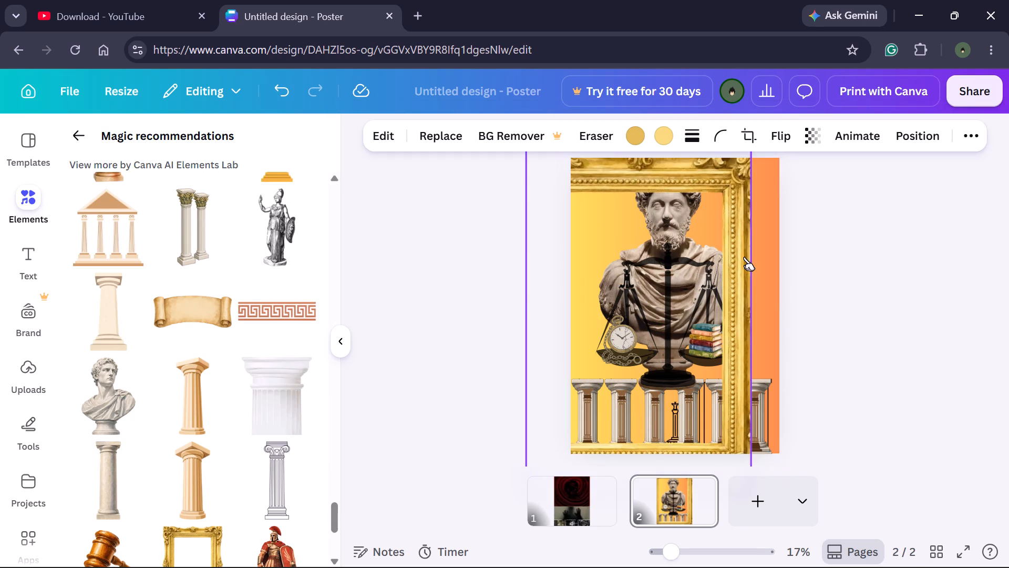
pyautogui.click(770, 253)
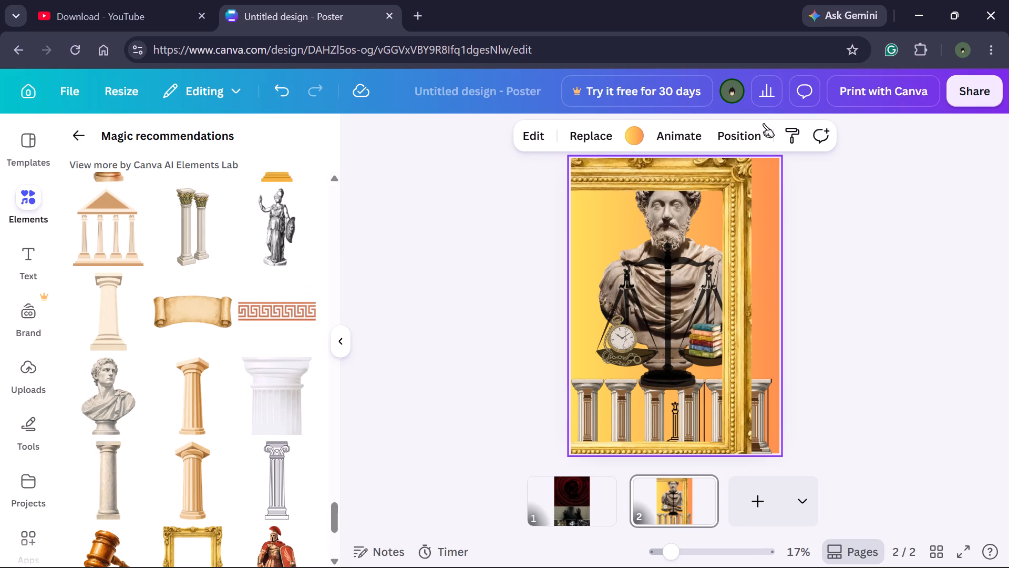
pyautogui.click(640, 138)
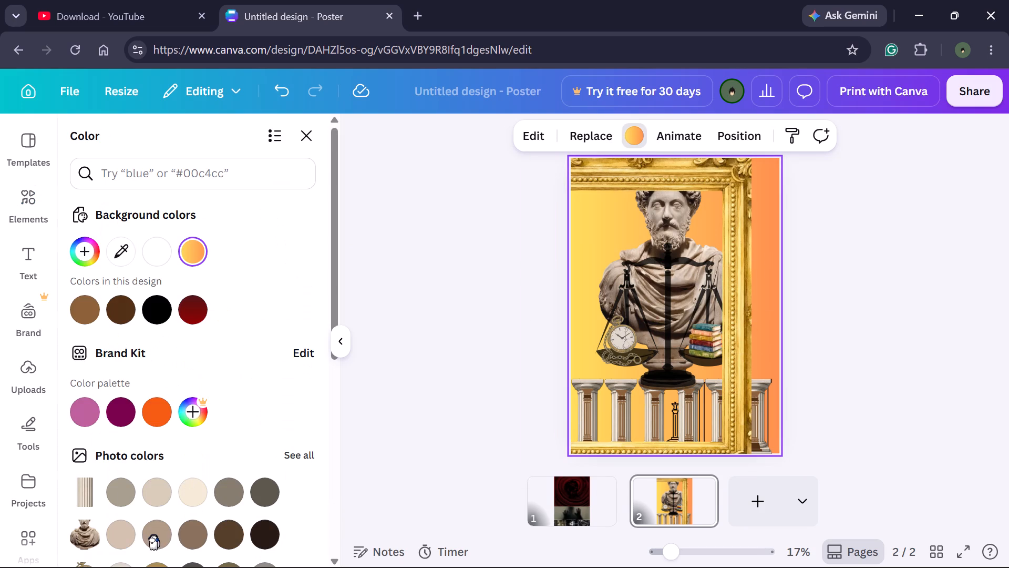
pyautogui.click(190, 536)
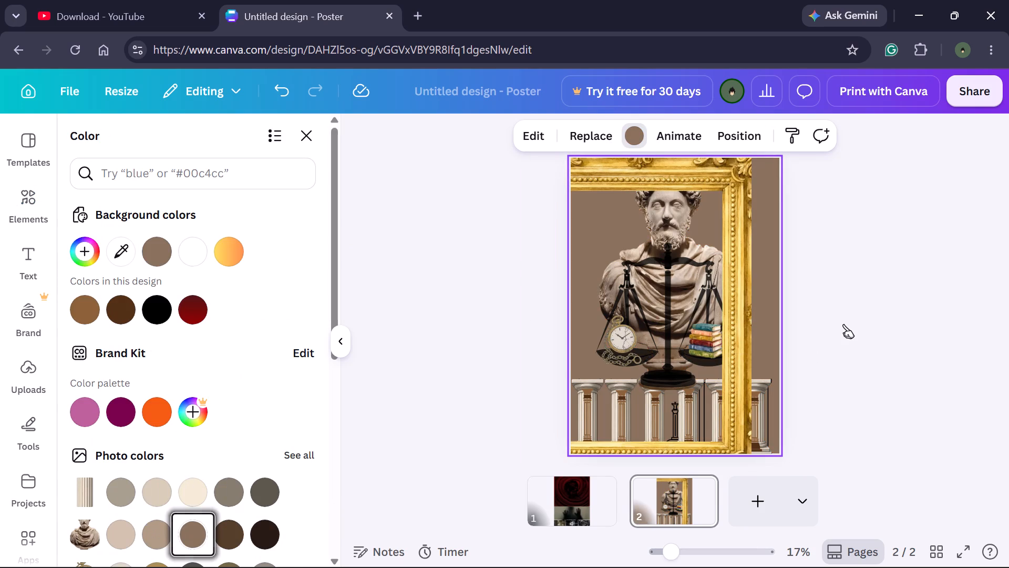
pyautogui.click(845, 323)
# Move the gold frame back over the page so it surrounds the bust and scales.
pyautogui.click(744, 304)
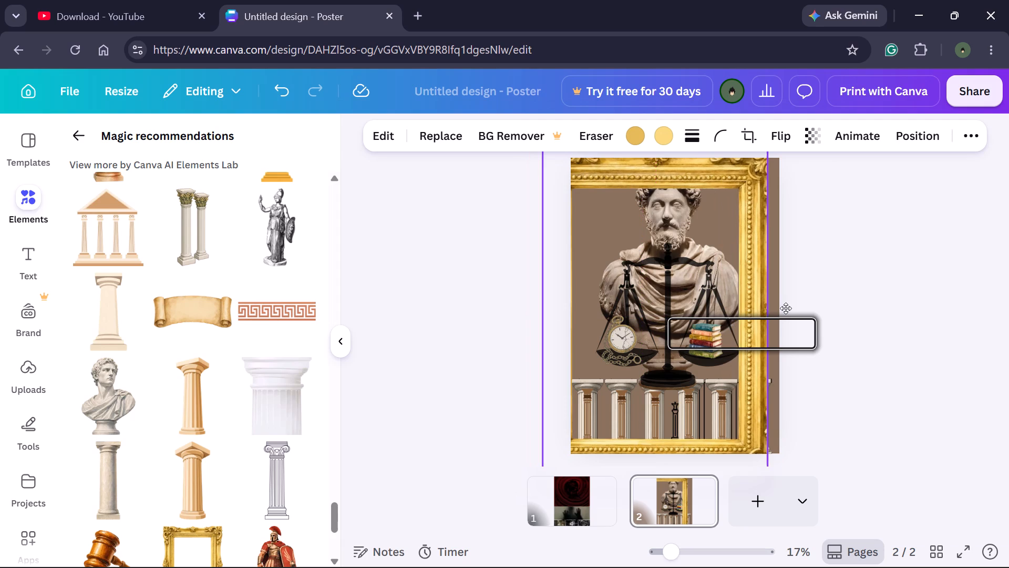